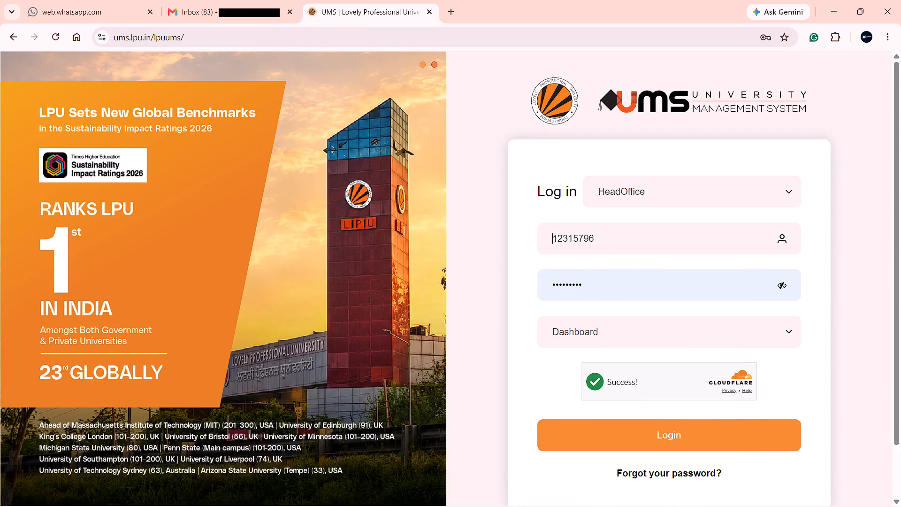
Log in to the University Management System with the prefilled credentials and the Dashboard option.
click(611, 440)
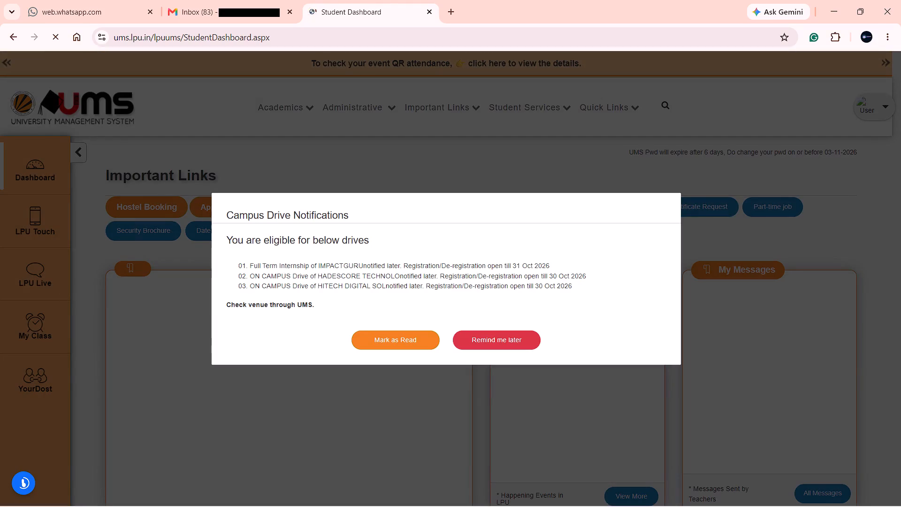
Mark the Campus Drive Notifications as read and dismiss the acknowledgement.
click(405, 338)
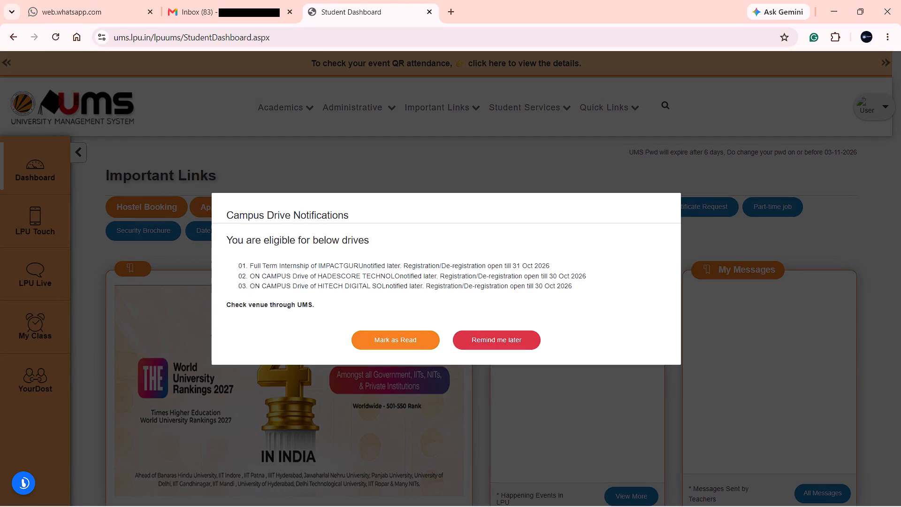
click(403, 339)
click(387, 341)
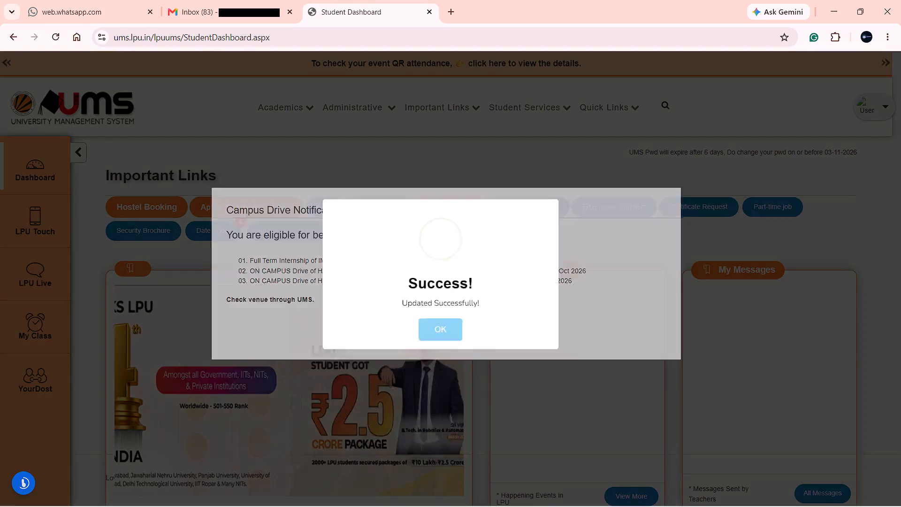
click(458, 340)
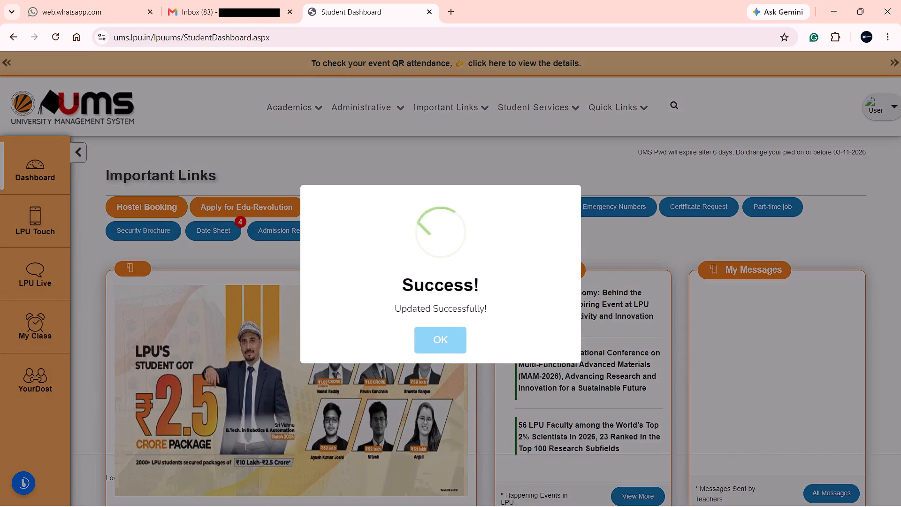
click(448, 352)
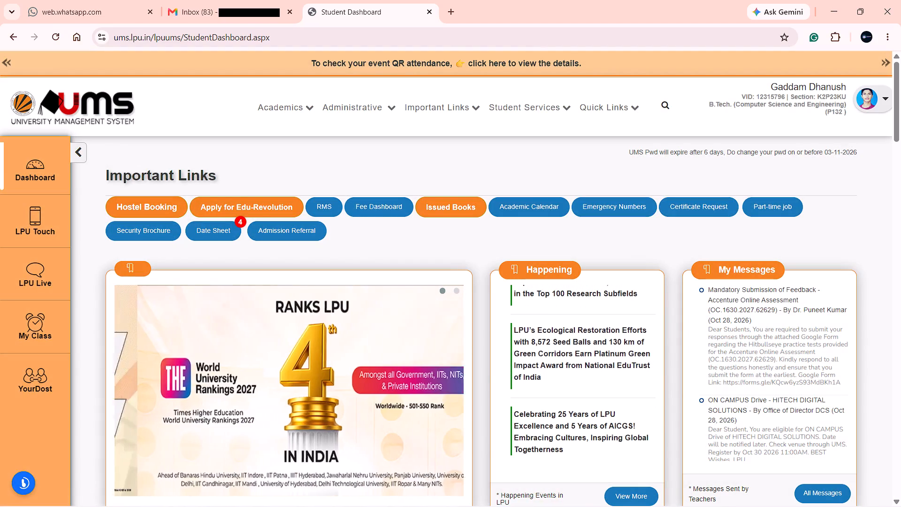
Open the Placement Portal from the UMS search and go to its Drive Registration list.
click(665, 107)
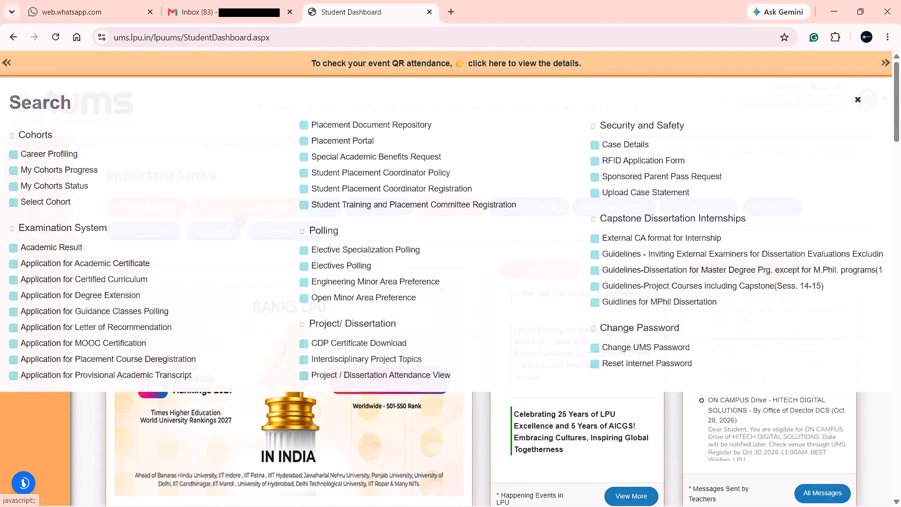
click(329, 138)
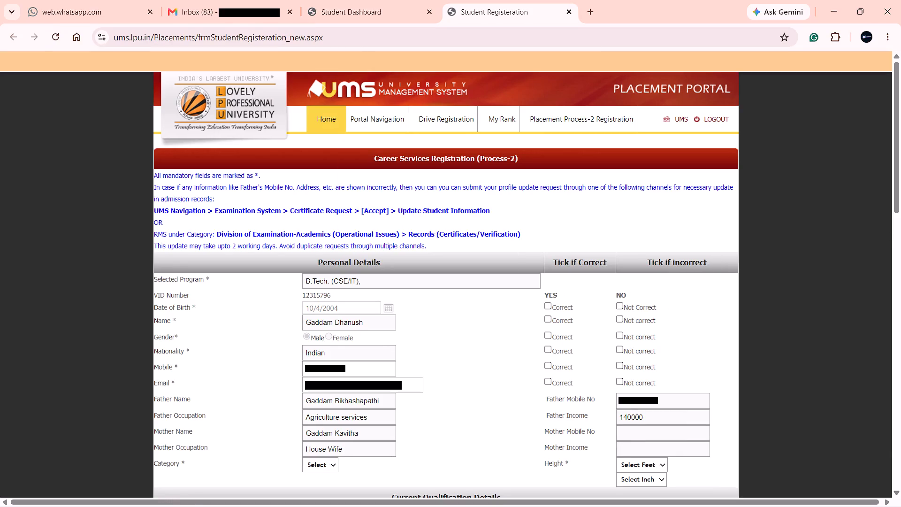
click(333, 131)
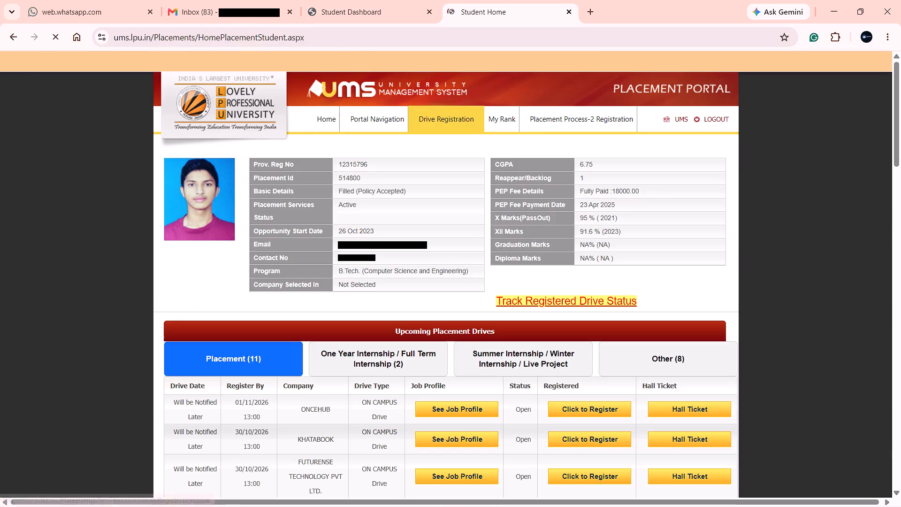
click(449, 113)
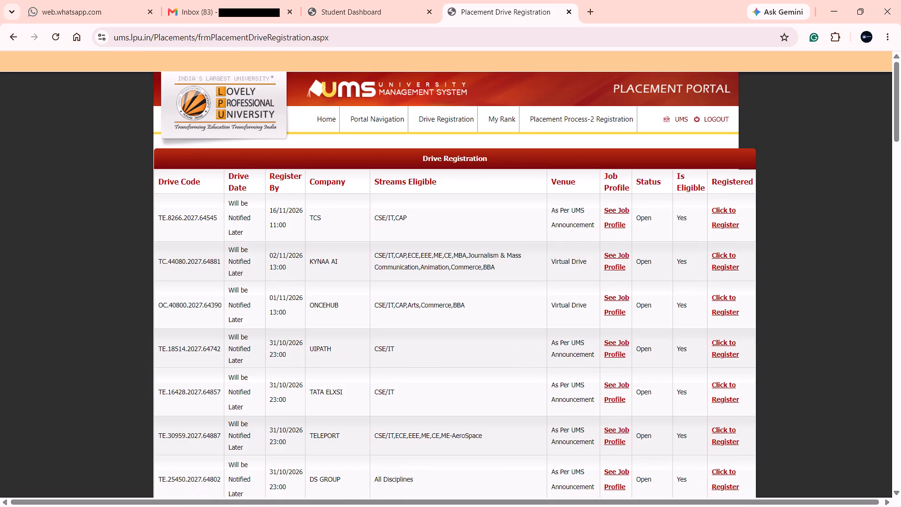
Find "MSS" in the drive list, open the MSSQUARE TECHNOLOGIES job profile and read its drive details.
key(ctrl+f)
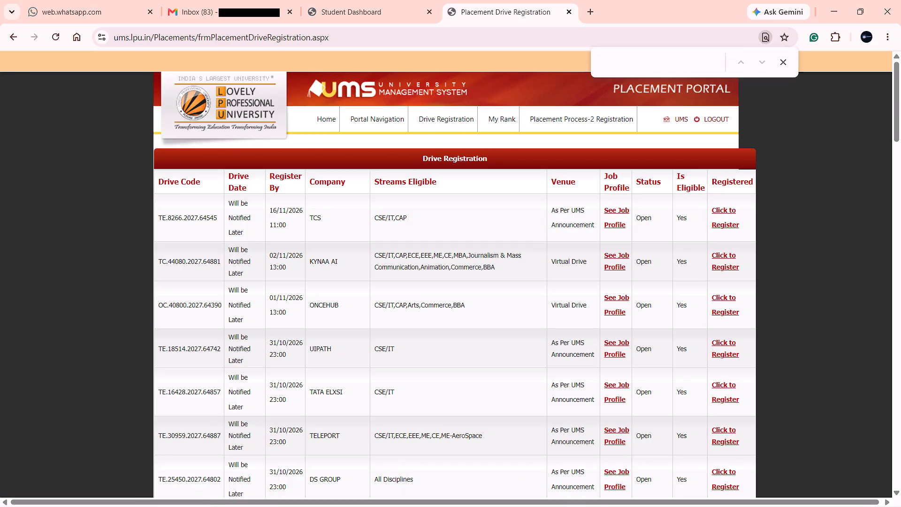
text(MSS)
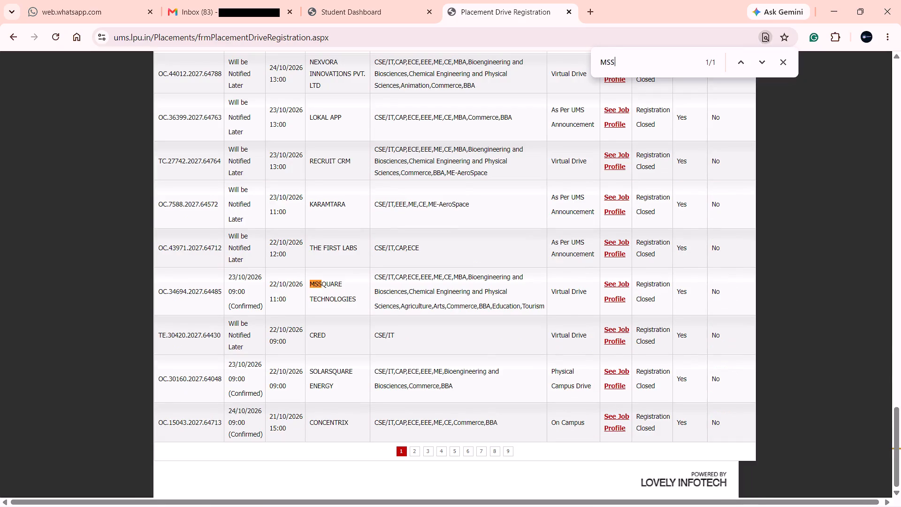
click(618, 286)
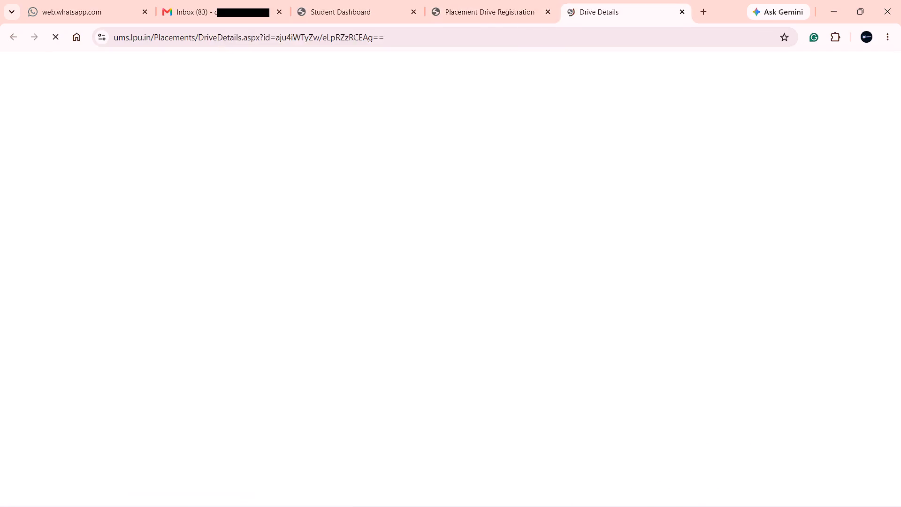
scroll(418, 350, down, 1)
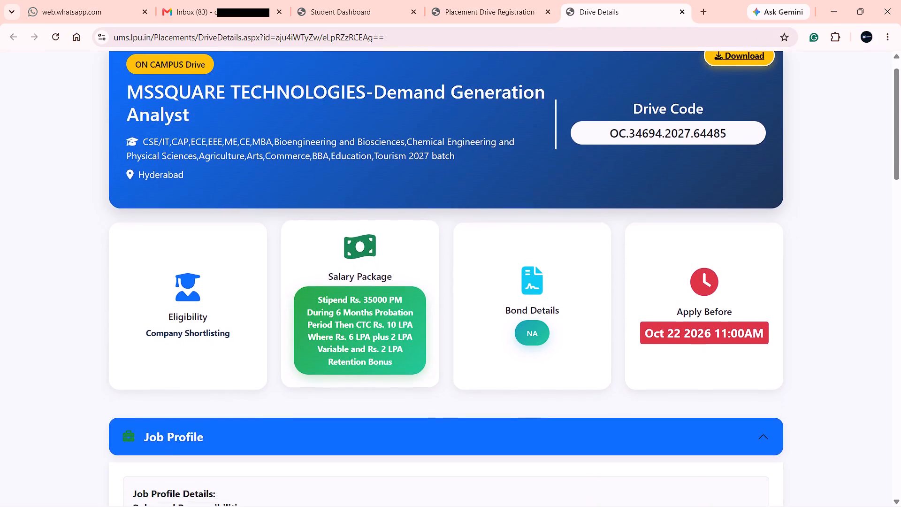
scroll(418, 350, down, 2)
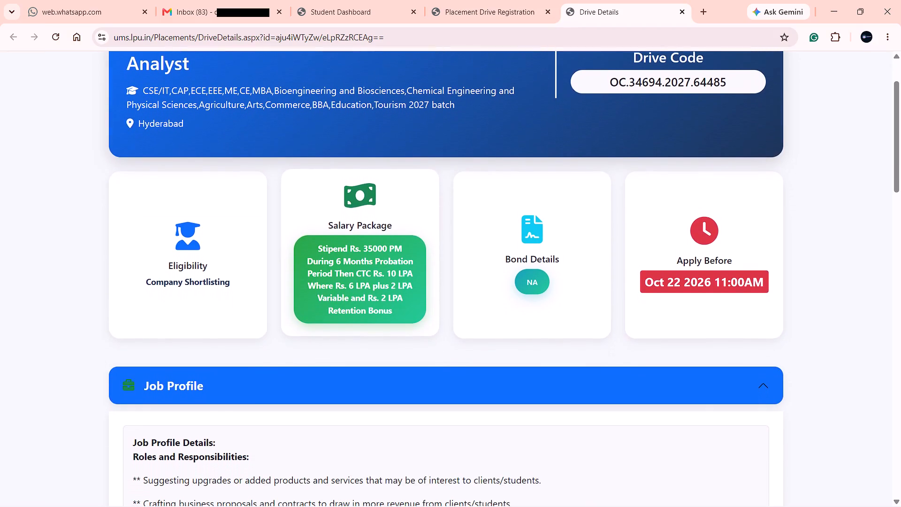
scroll(418, 350, down, 1)
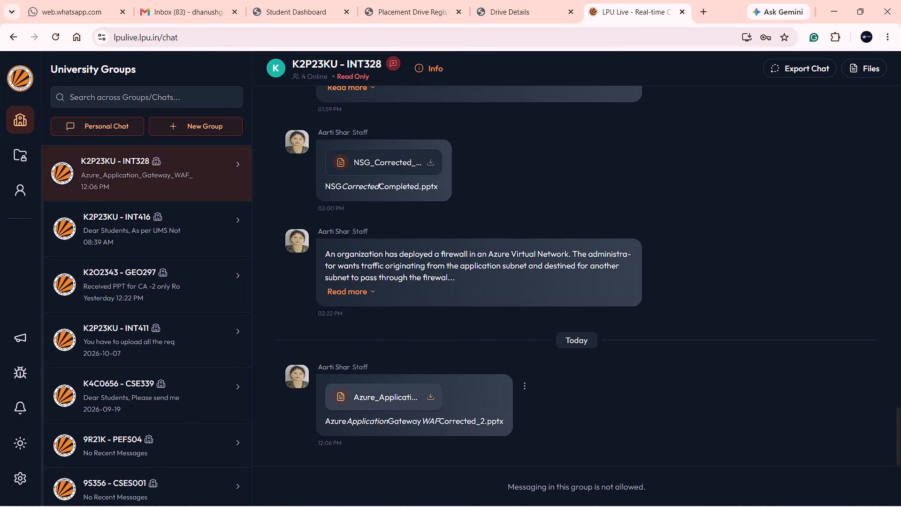
Download Azure_Application_Gateway_WAF_Corrected_2.pptx from the K2P23KU - INT328 group chat and open the downloaded presentation.
click(424, 396)
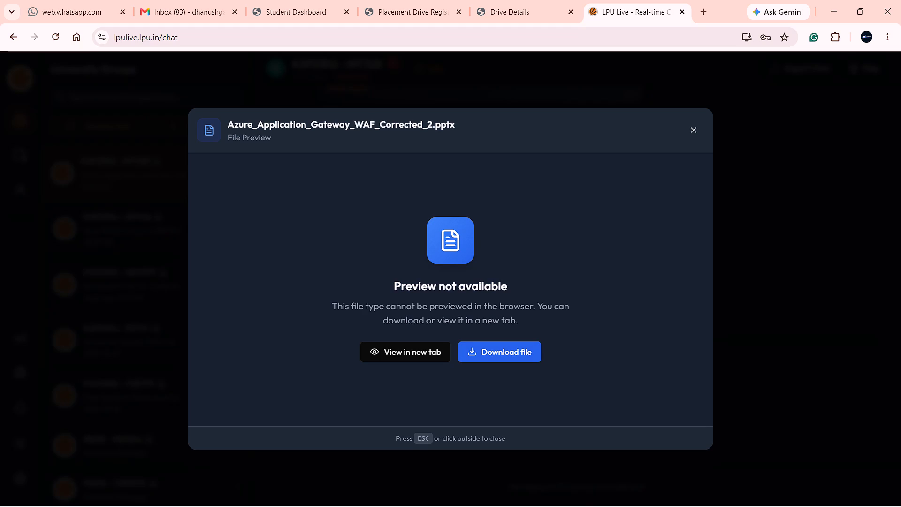
click(525, 353)
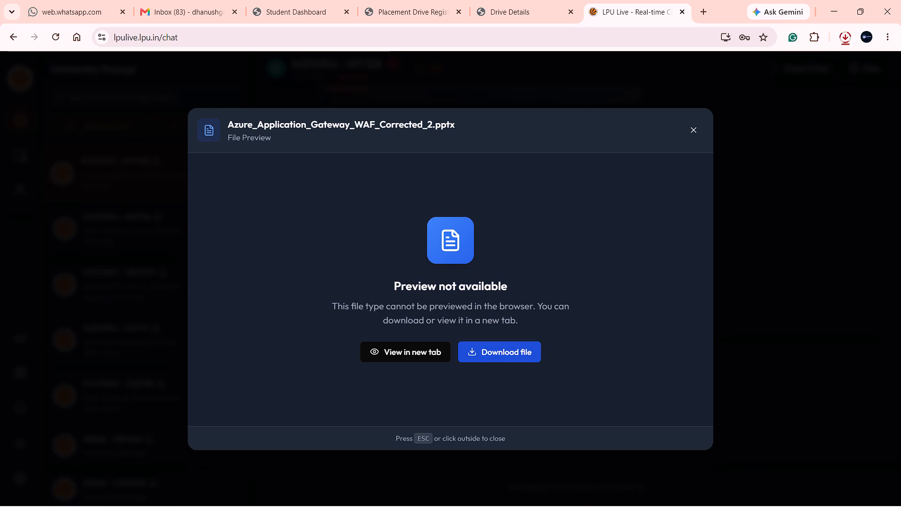
click(852, 41)
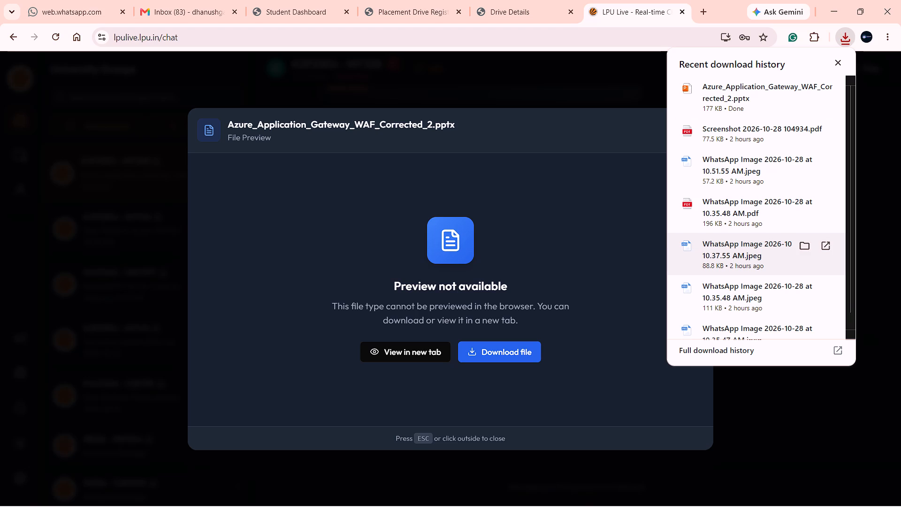
click(825, 88)
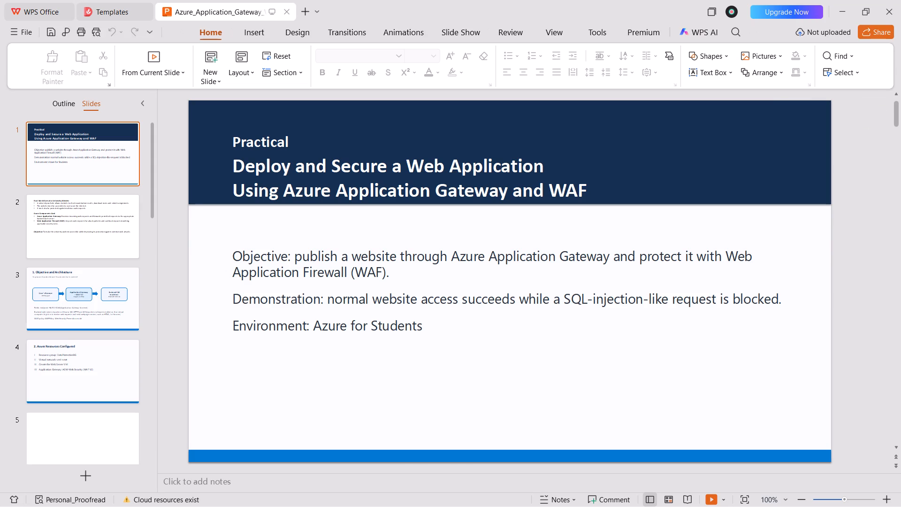
click(69, 291)
click(98, 352)
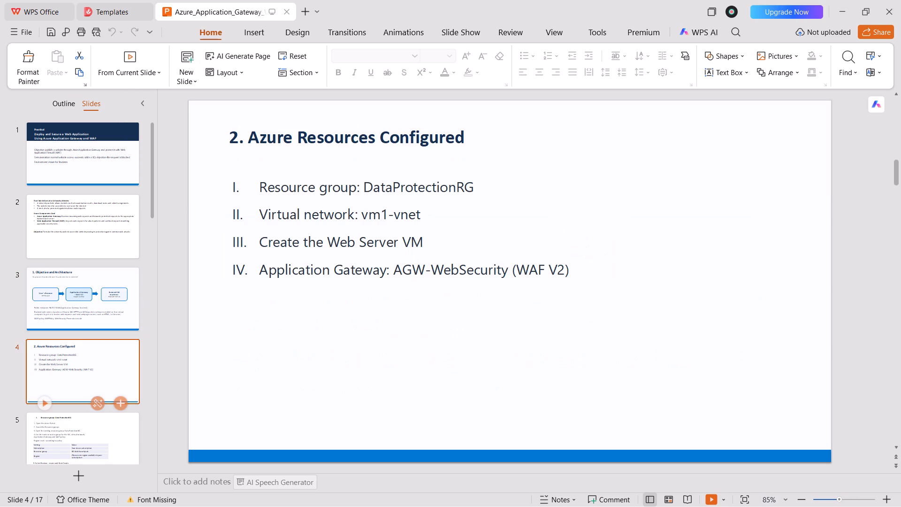
click(97, 439)
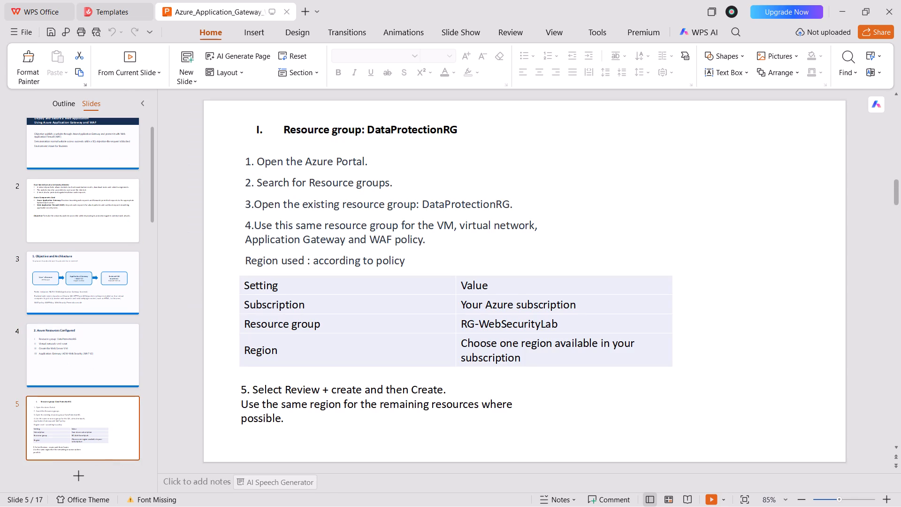
scroll(123, 246, down, 5)
click(111, 209)
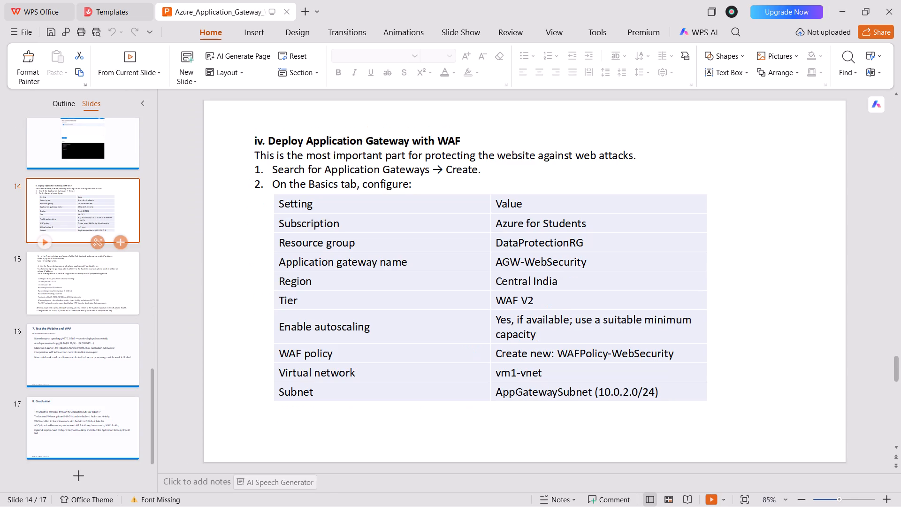
click(89, 281)
click(69, 365)
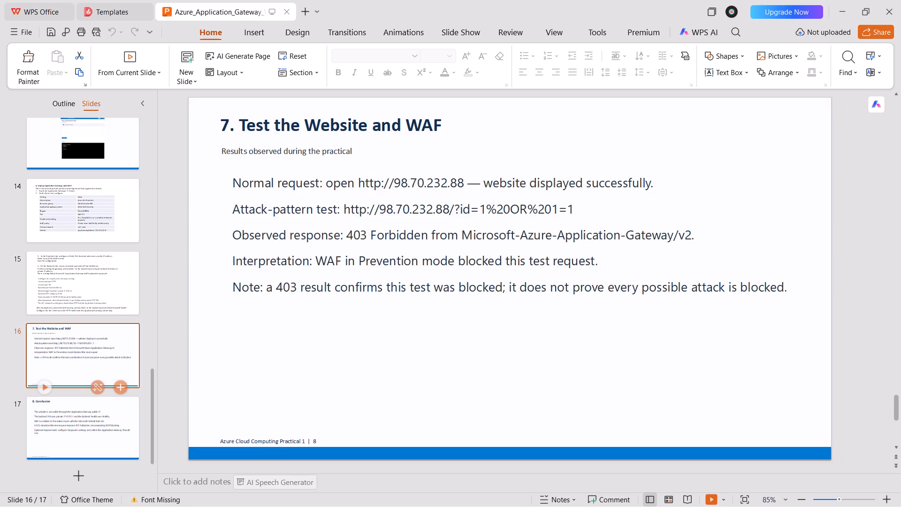
scroll(275, 300, down, 3)
scroll(275, 300, up, 3)
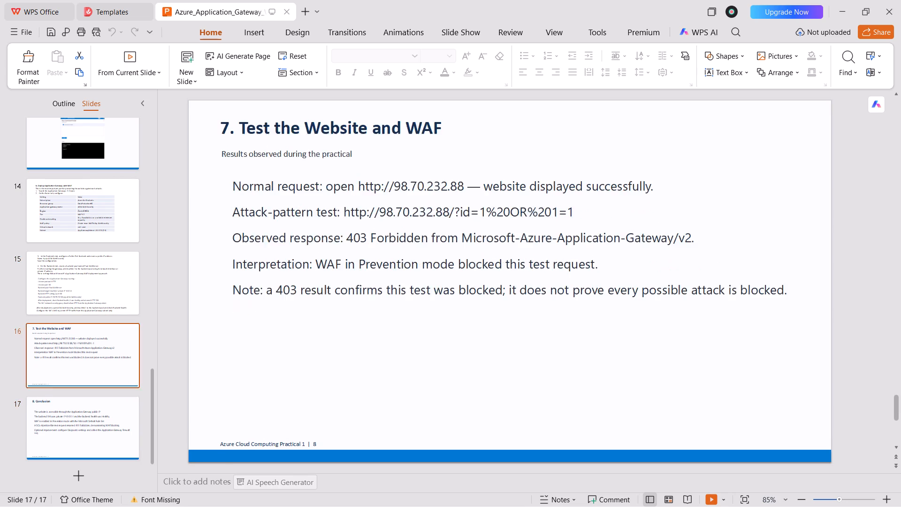
scroll(275, 300, up, 9)
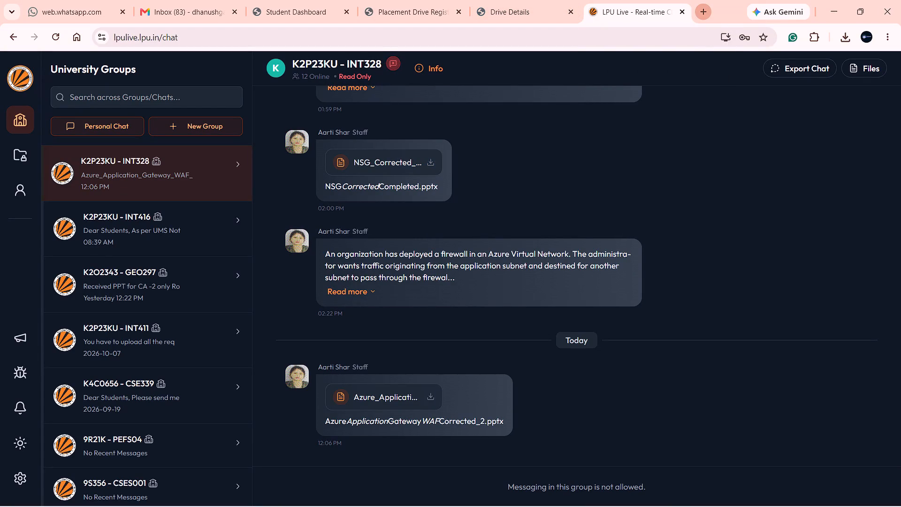
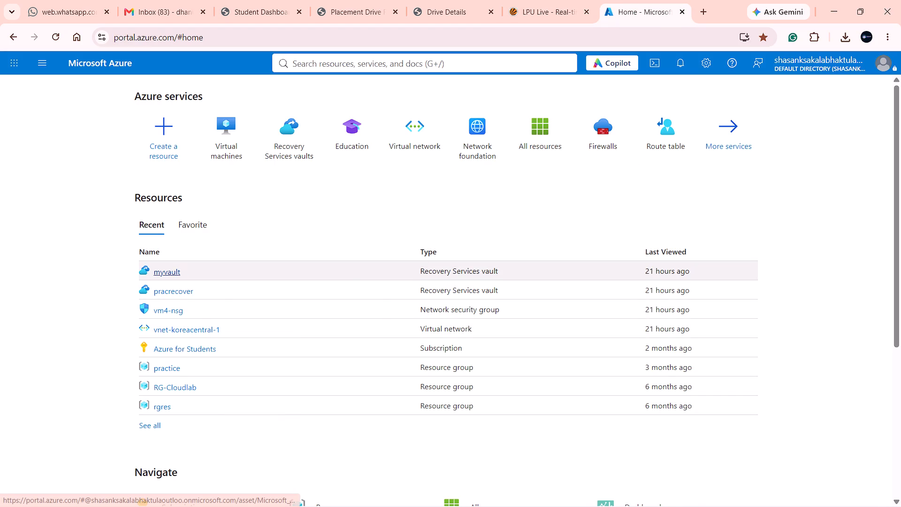
View the Virtual machines list in the Azure portal, and open the Education overview.
click(203, 123)
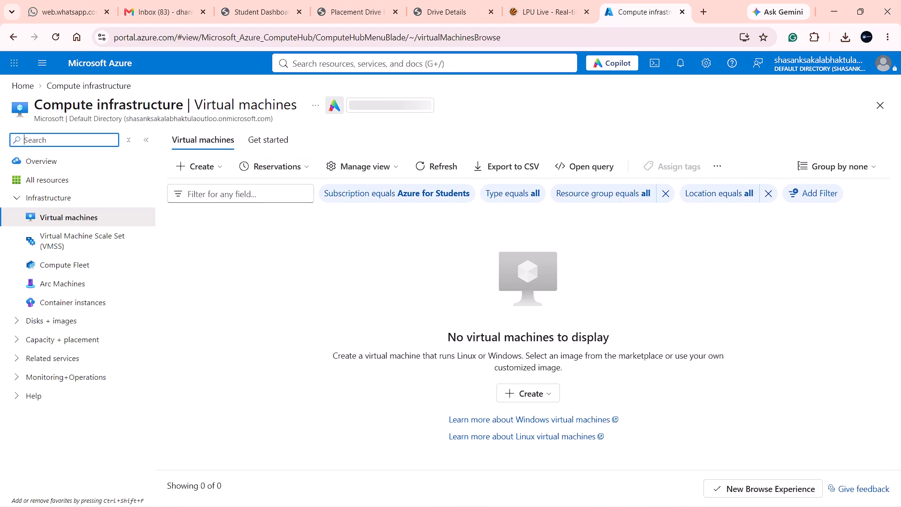
click(308, 67)
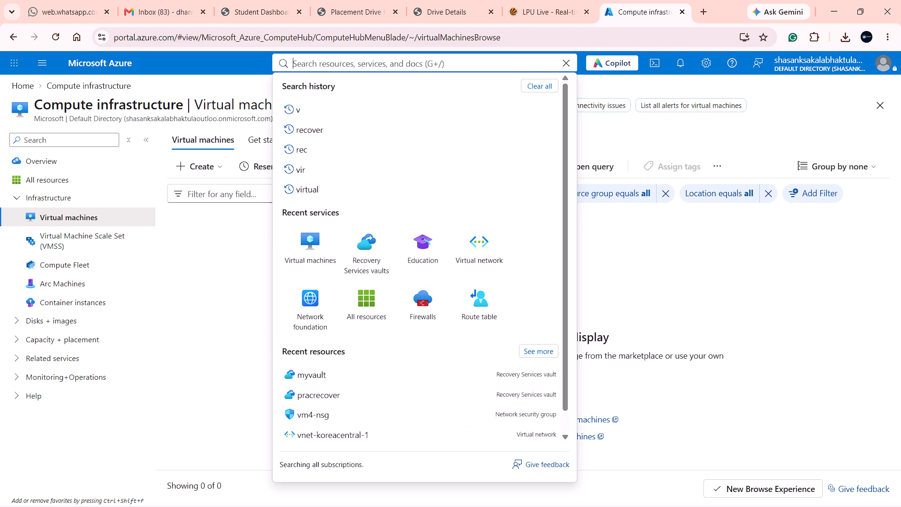
click(426, 274)
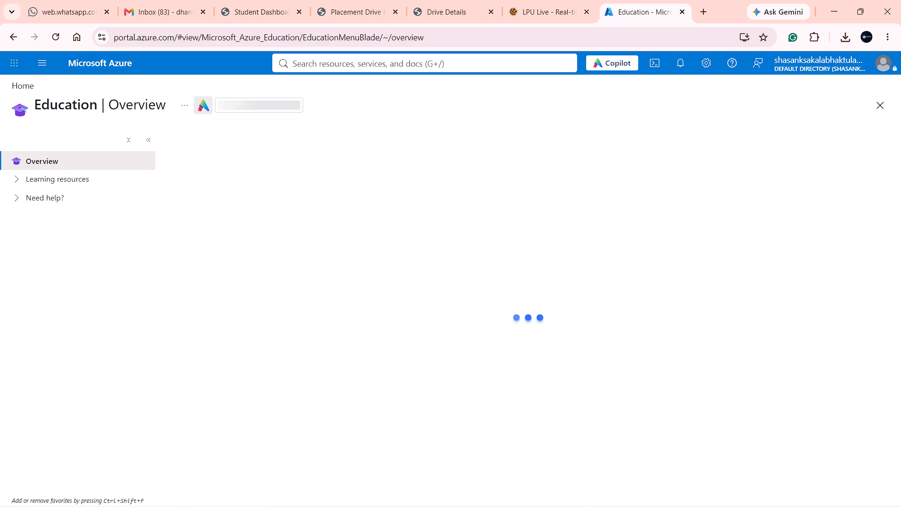
Close the Student Dashboard, Placement Drive and Drive Details browser tabs.
triple_click(302, 9)
click(302, 9)
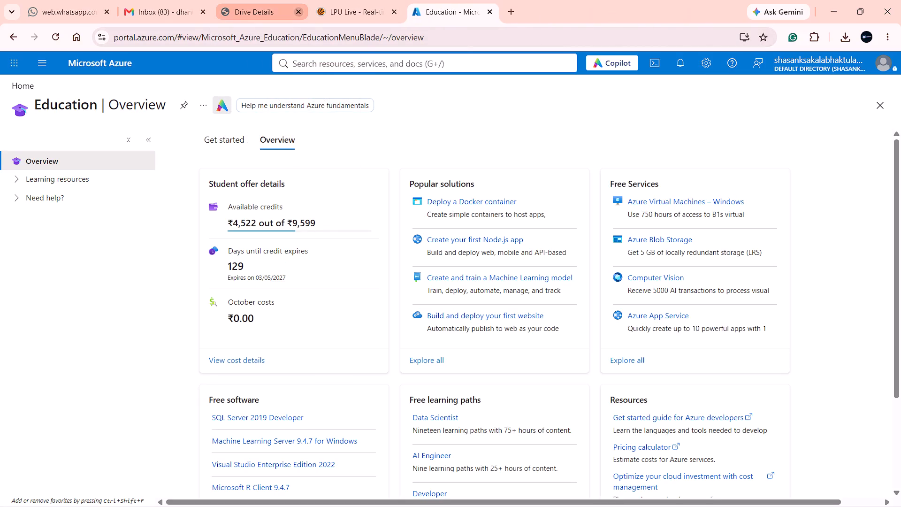
click(302, 9)
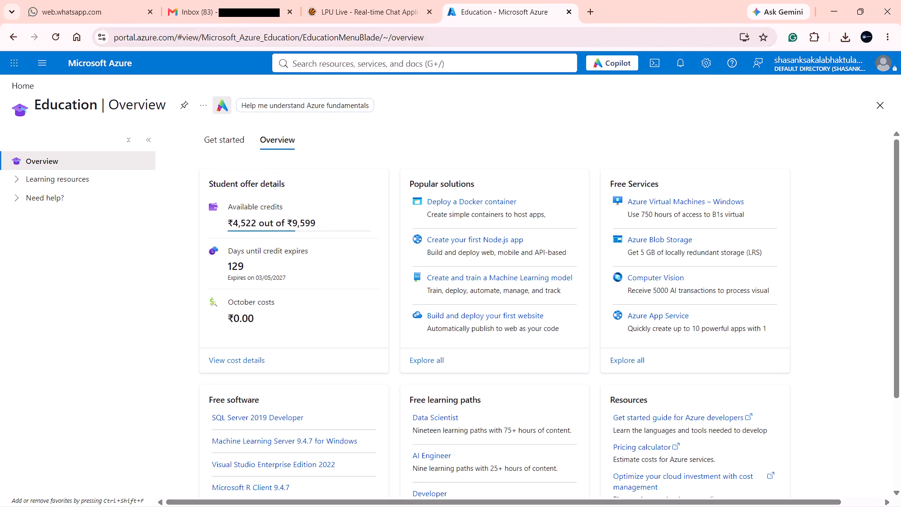
Check the October costs in the student offer details on the Education overview.
click(180, 294)
drag(278, 316, 221, 315)
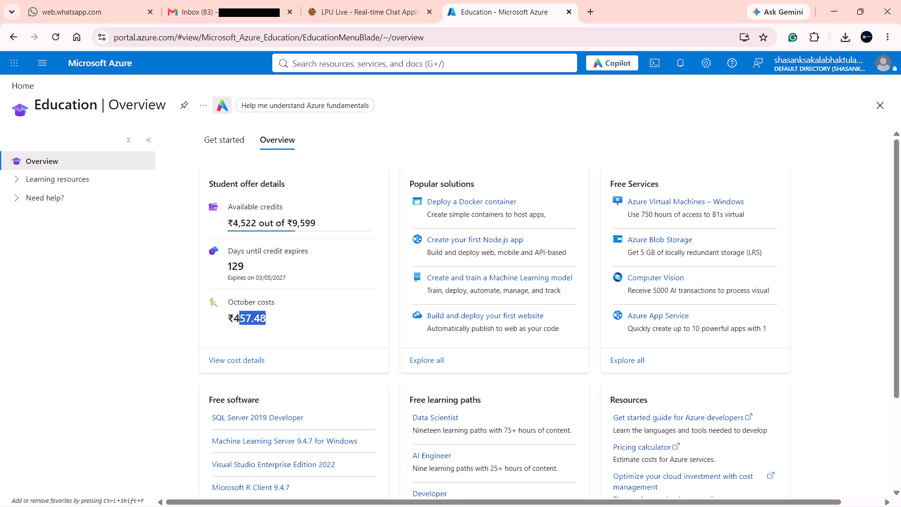
click(283, 308)
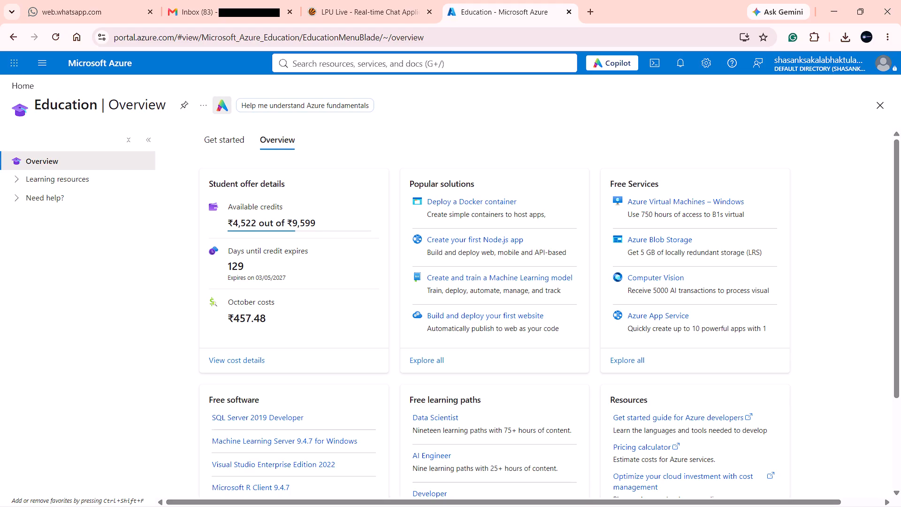
Glance at the LPU Live group chat, and return to the Azure portal to open the recent Virtual machines service.
click(393, 15)
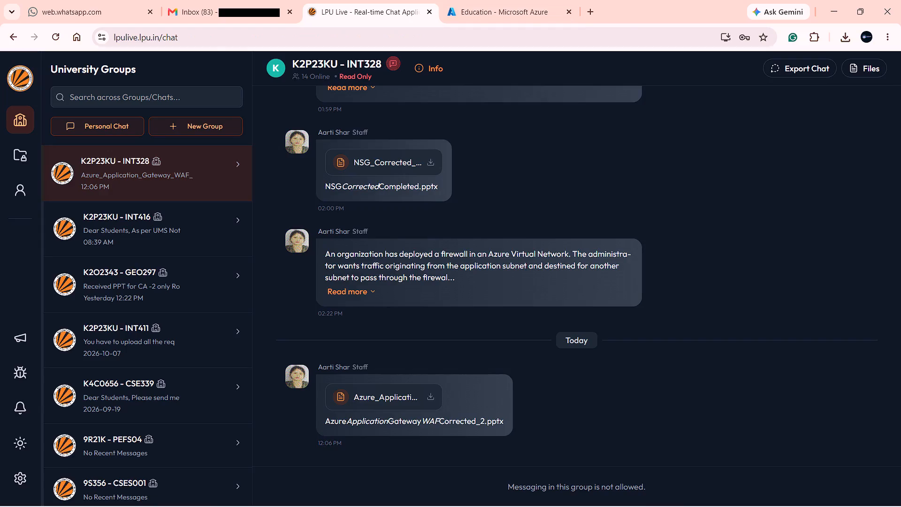
click(475, 0)
click(421, 57)
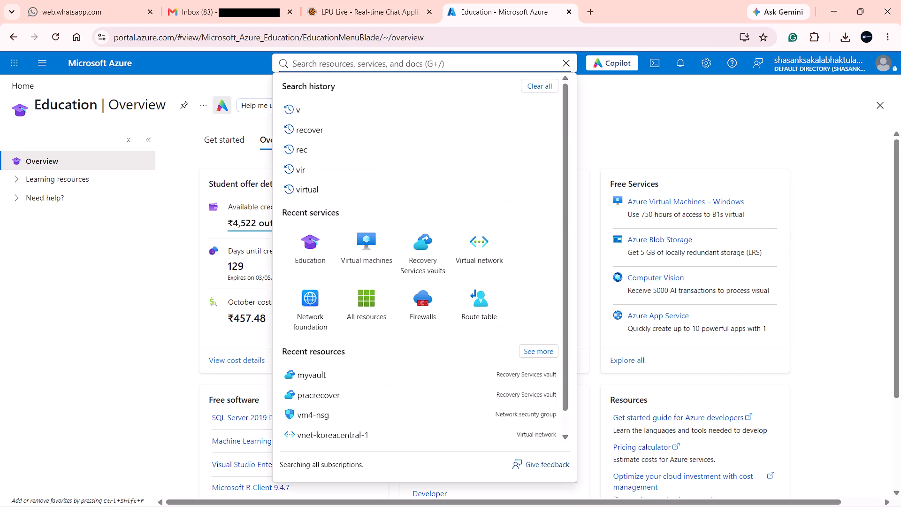
click(371, 240)
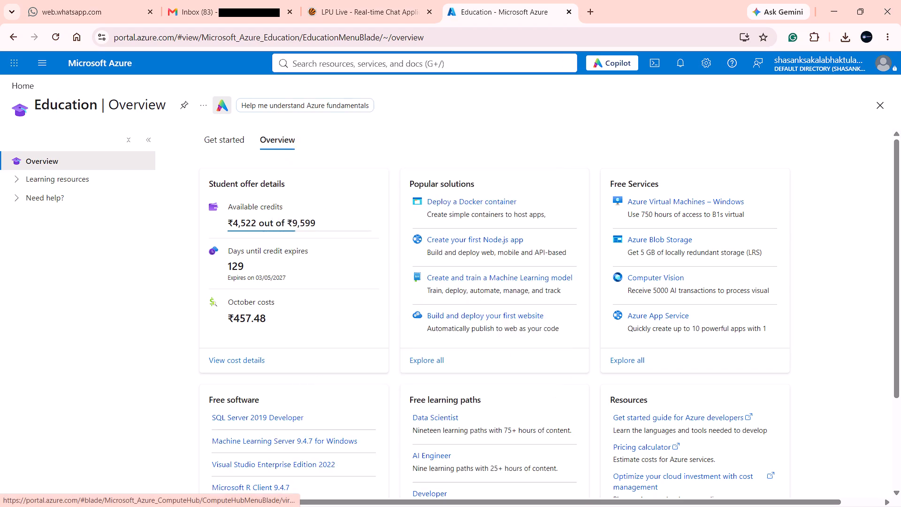
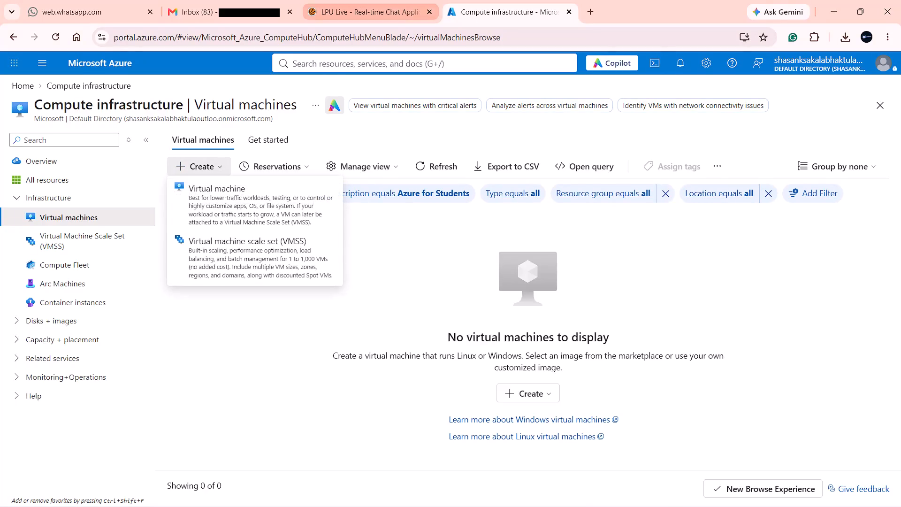
Start creating a new standard virtual machine, not a scale set, under the Azure for Students subscription.
click(302, 207)
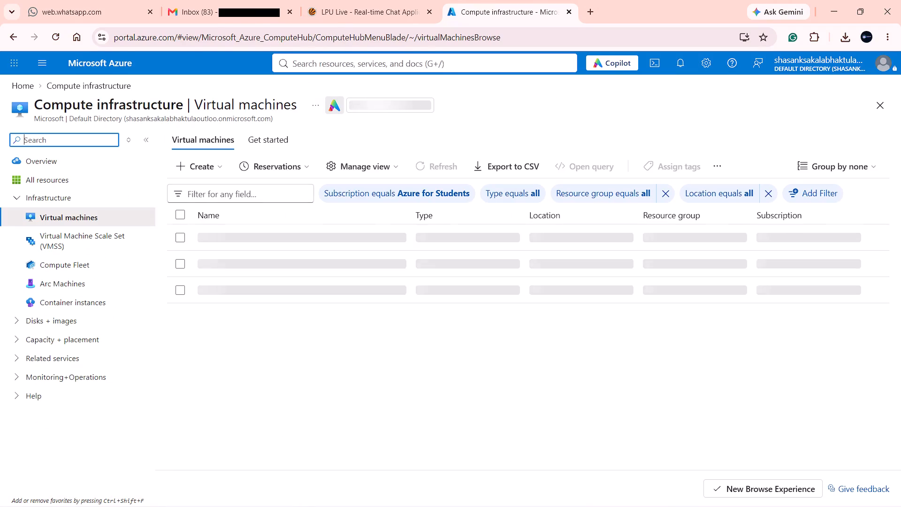
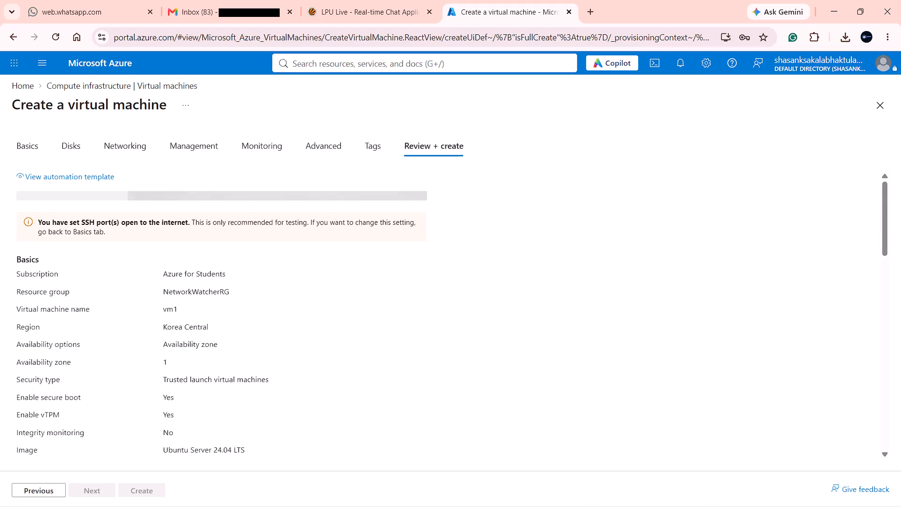
Review the price, terms and Basics settings in the configuration summary for virtual machine vm1.
scroll(344, 228, down, 3)
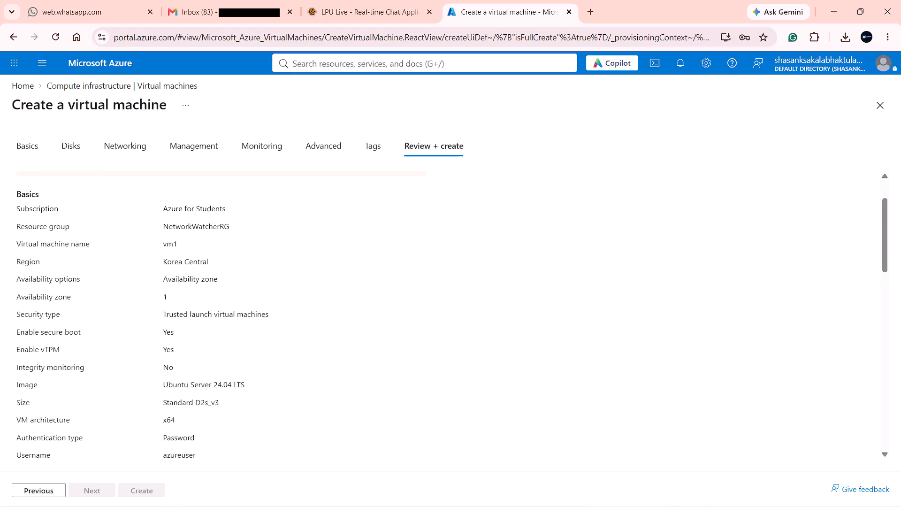
scroll(344, 228, down, 4)
scroll(344, 228, up, 9)
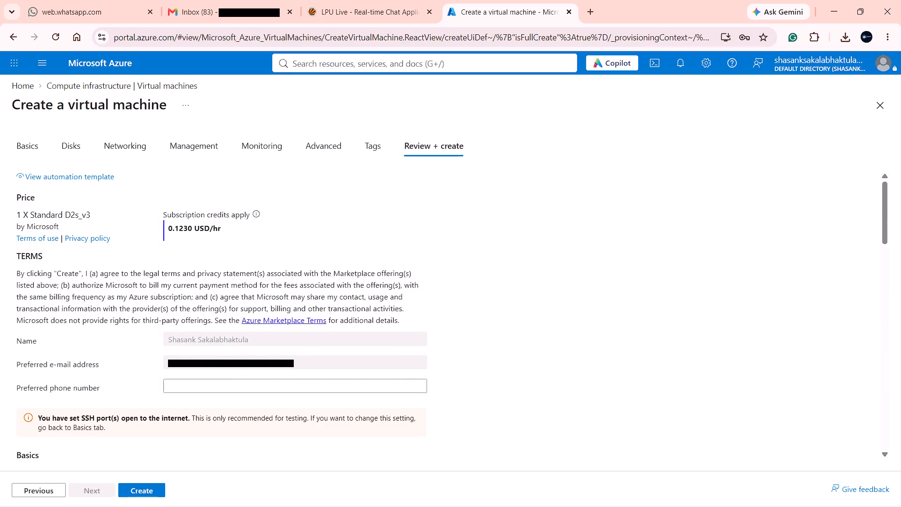
scroll(344, 228, down, 1)
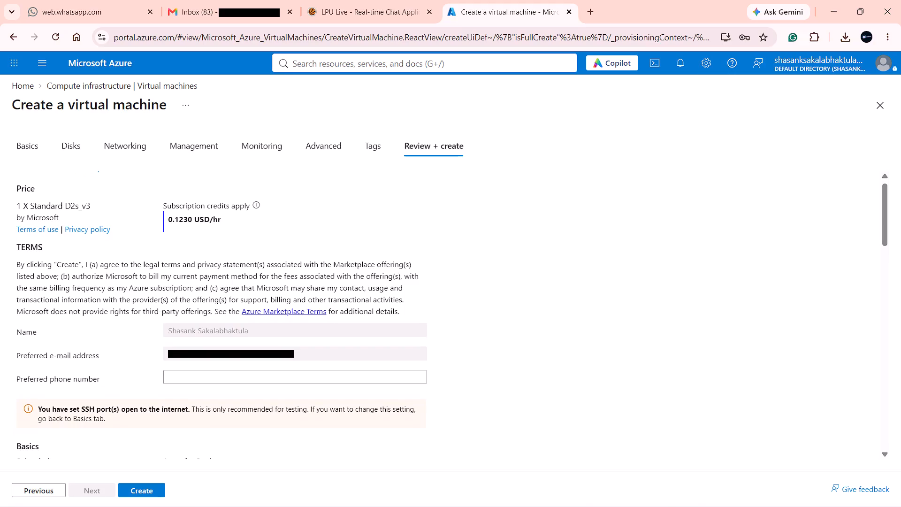
scroll(344, 228, down, 2)
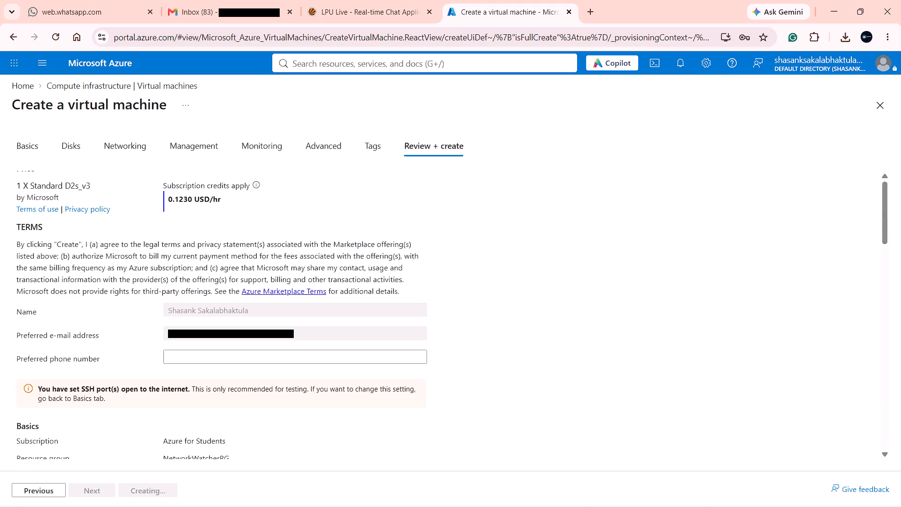
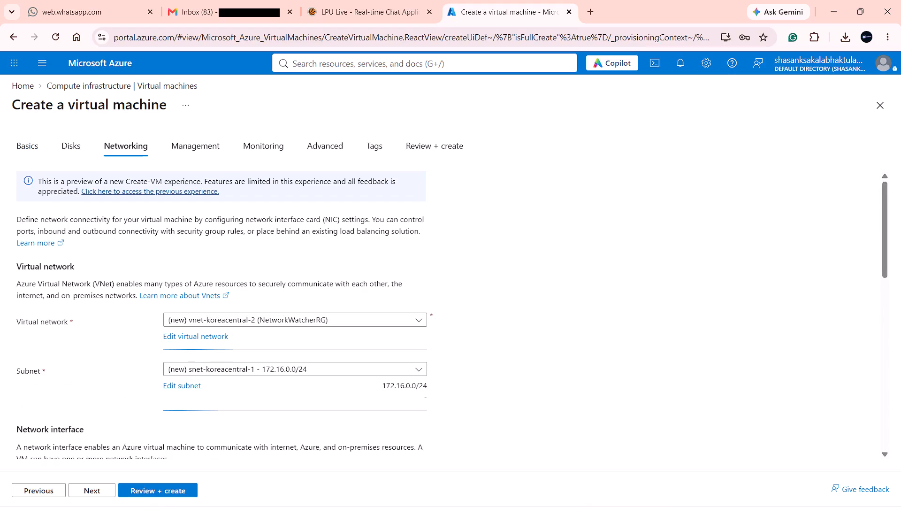
Examine vm1's Networking and Disks settings, including the virtual network, subnet, public IP, security group and inbound ports.
scroll(156, 292, down, 1)
click(77, 139)
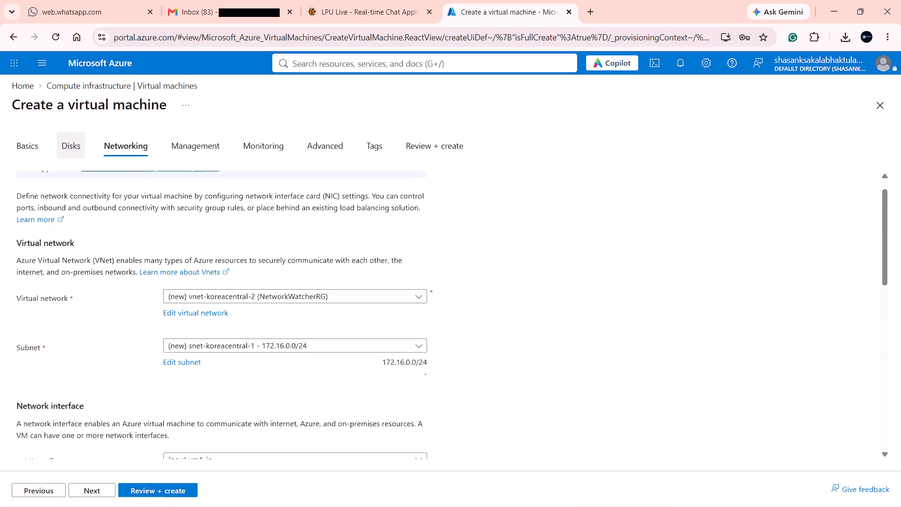
scroll(143, 279, down, 5)
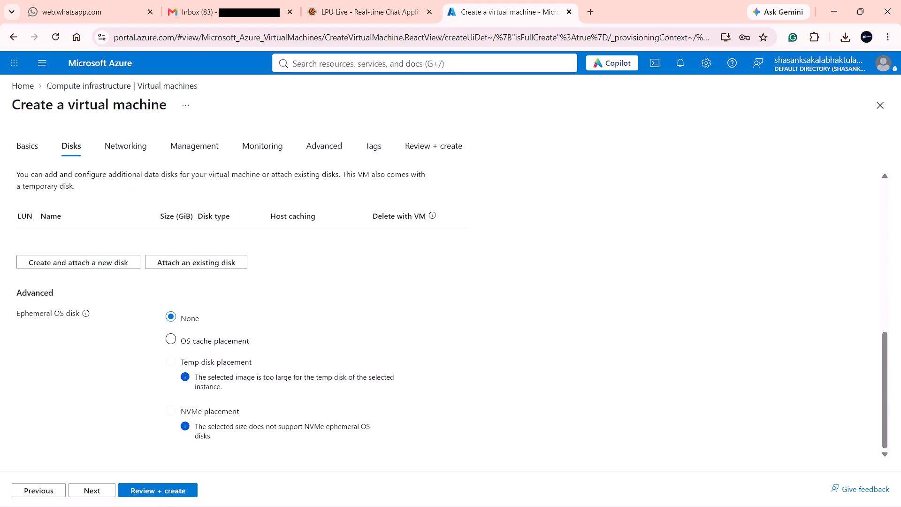
click(123, 154)
scroll(134, 327, down, 4)
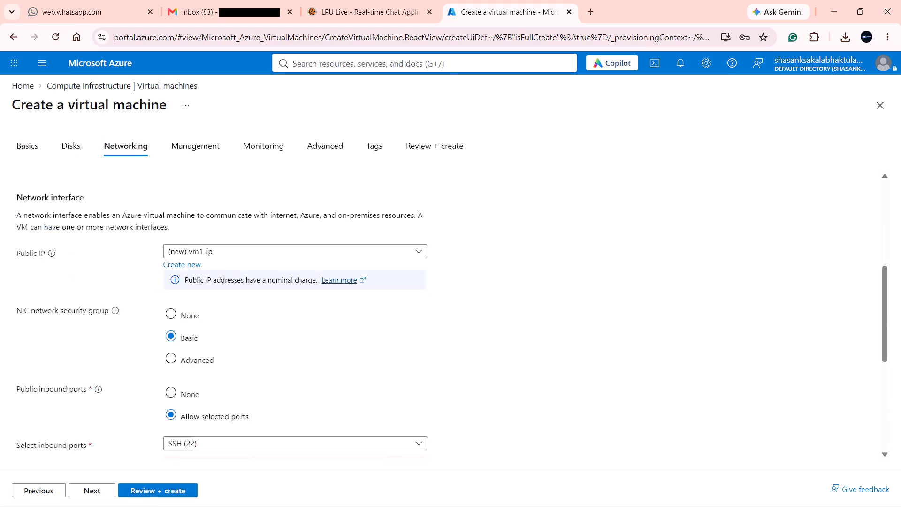
scroll(134, 327, down, 2)
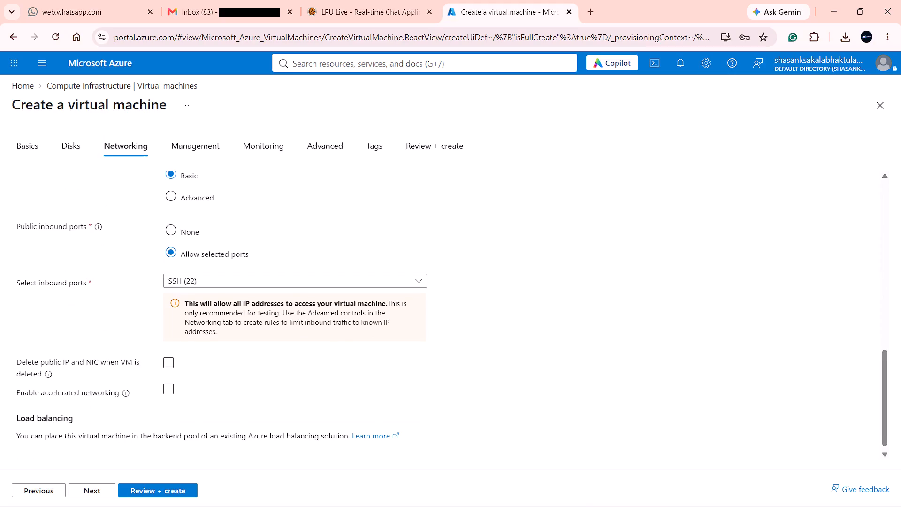
scroll(154, 261, up, 5)
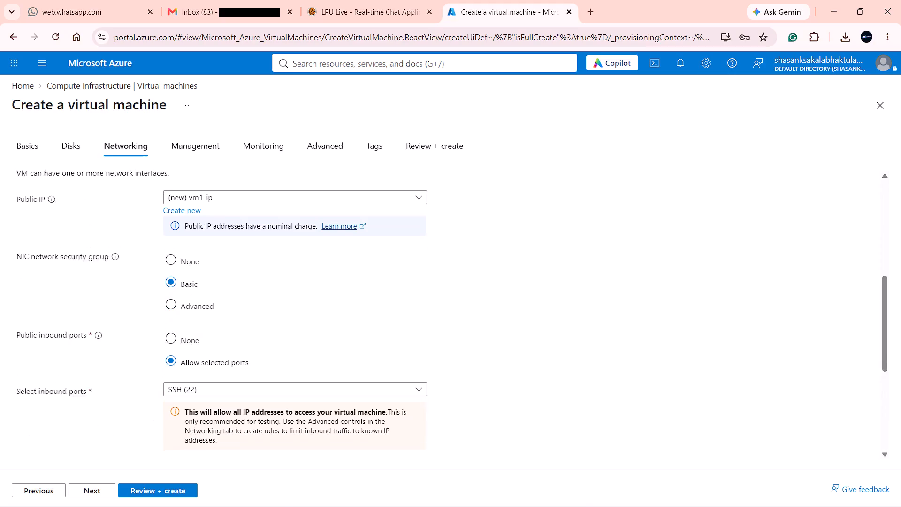
scroll(154, 261, down, 1)
scroll(176, 255, up, 1)
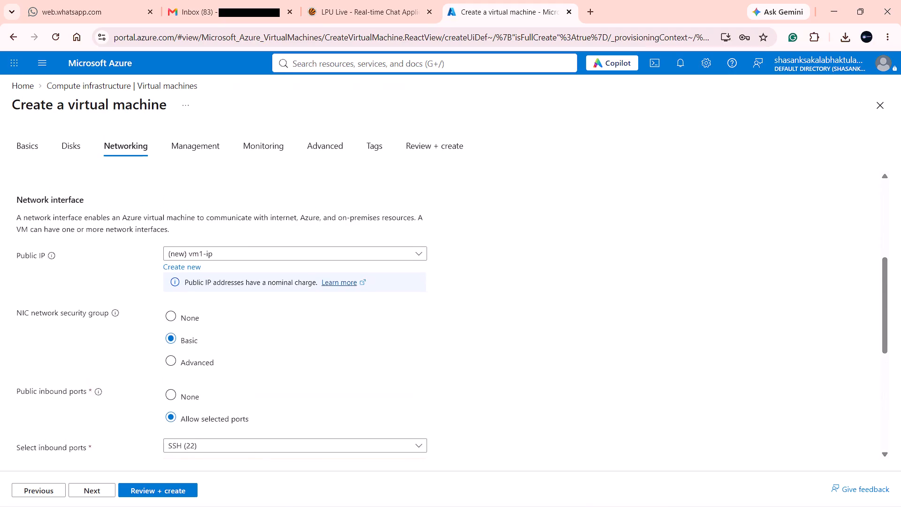
scroll(176, 255, up, 2)
Look over vm1's Management, Monitoring and Tags settings, including identity, auto-shutdown, backup and boot diagnostics.
click(208, 150)
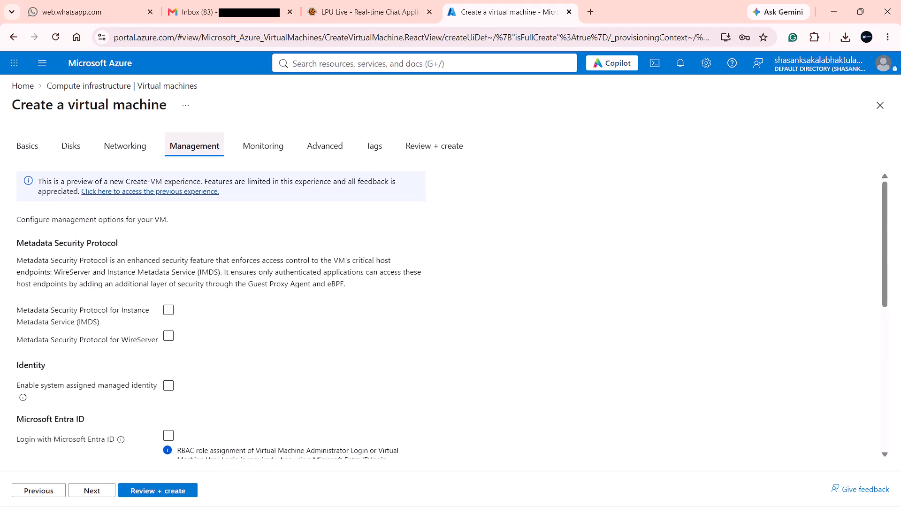
scroll(193, 310, down, 3)
scroll(176, 357, right, 1)
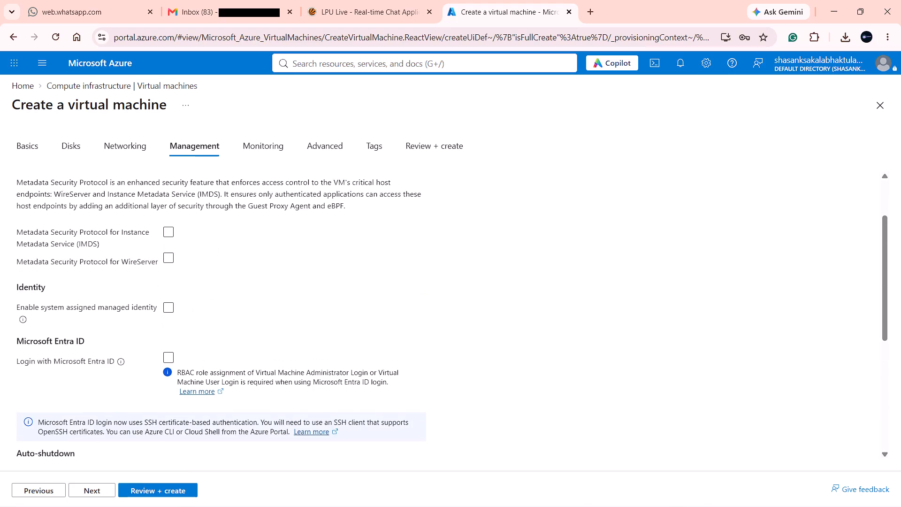
scroll(176, 357, right, 1)
scroll(176, 357, down, 4)
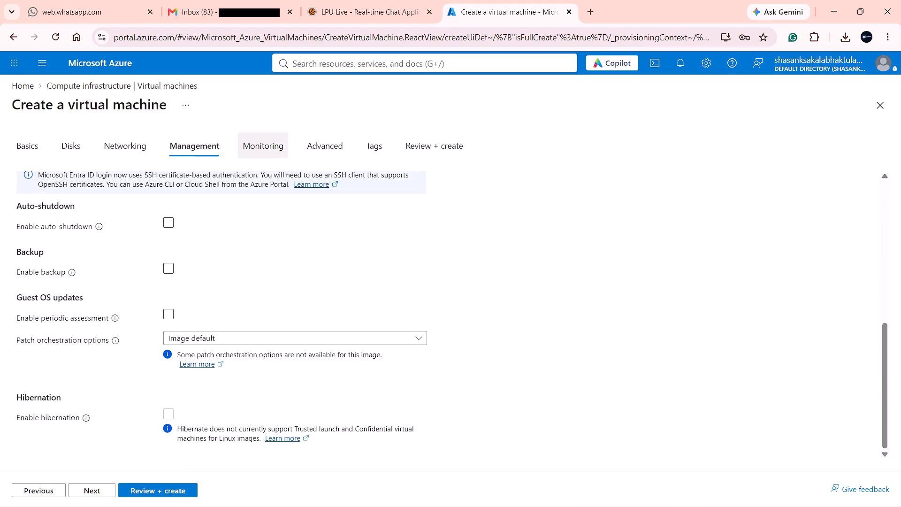
click(270, 139)
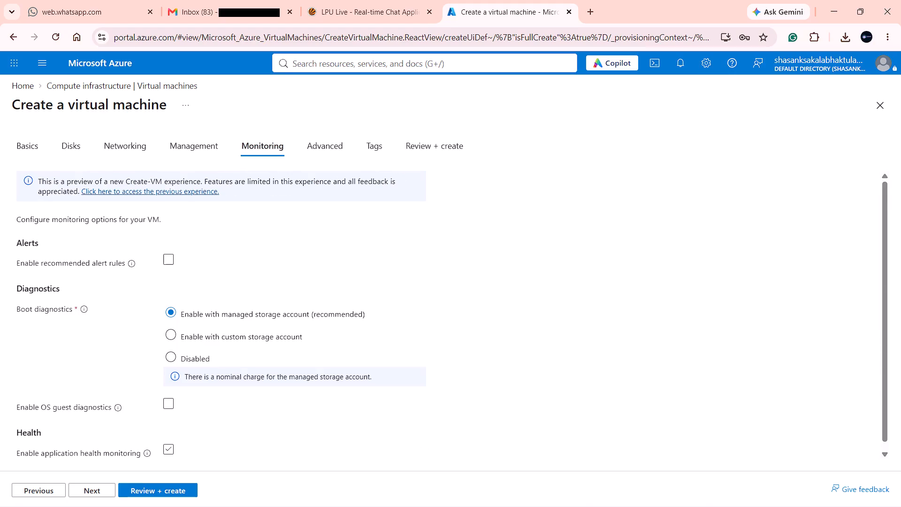
scroll(224, 446, down, 3)
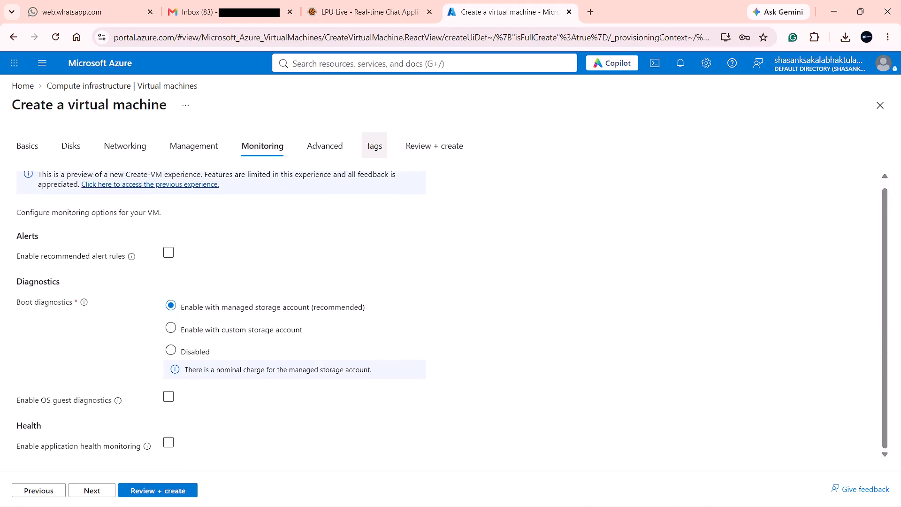
click(367, 156)
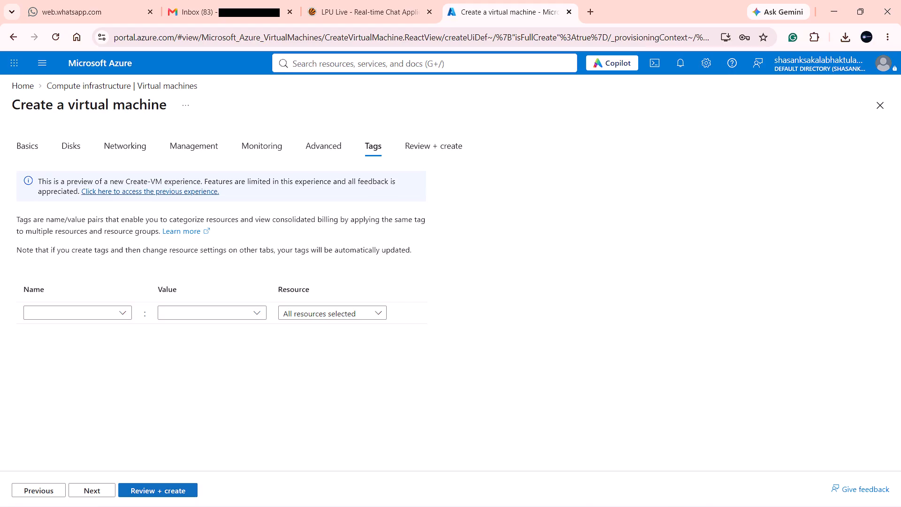
Validate the configuration of virtual machine vm1, check its summary, and submit it for creation.
click(159, 490)
scroll(223, 252, down, 1)
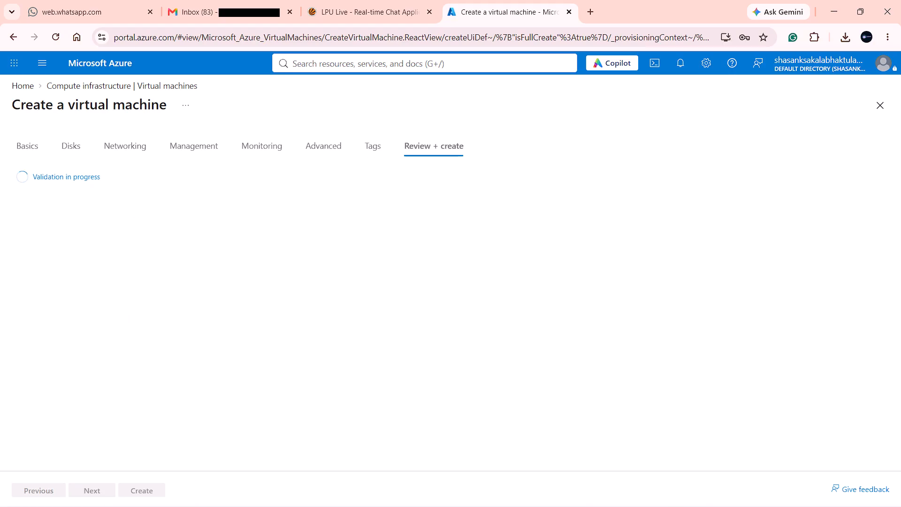
scroll(223, 252, down, 1)
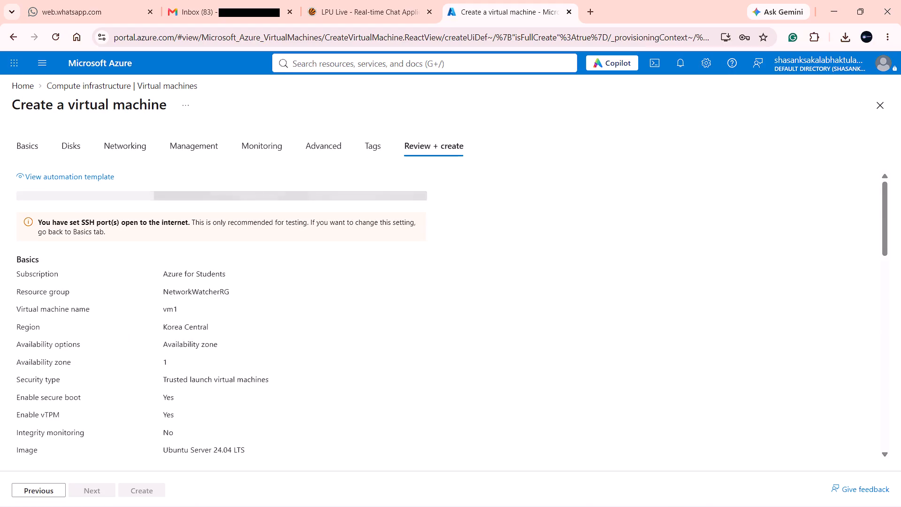
scroll(160, 311, down, 2)
scroll(160, 311, up, 3)
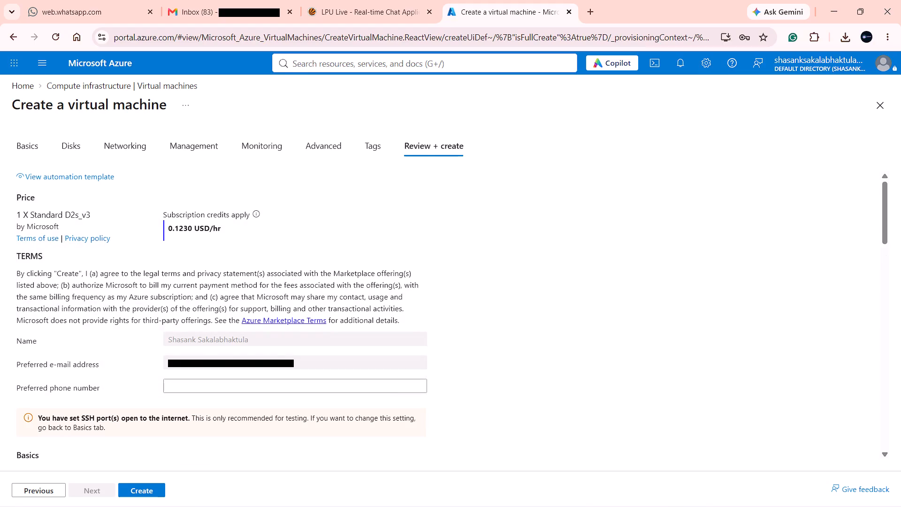
scroll(160, 311, down, 5)
click(130, 490)
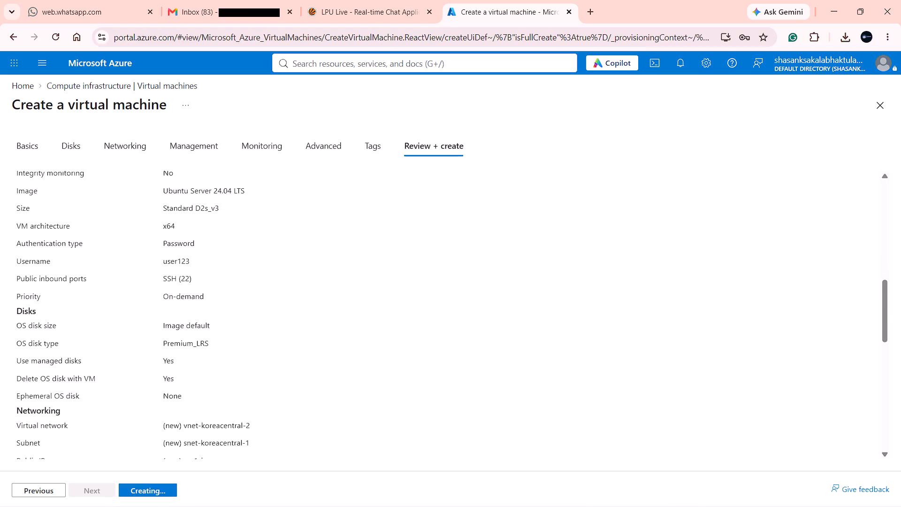
scroll(195, 348, up, 6)
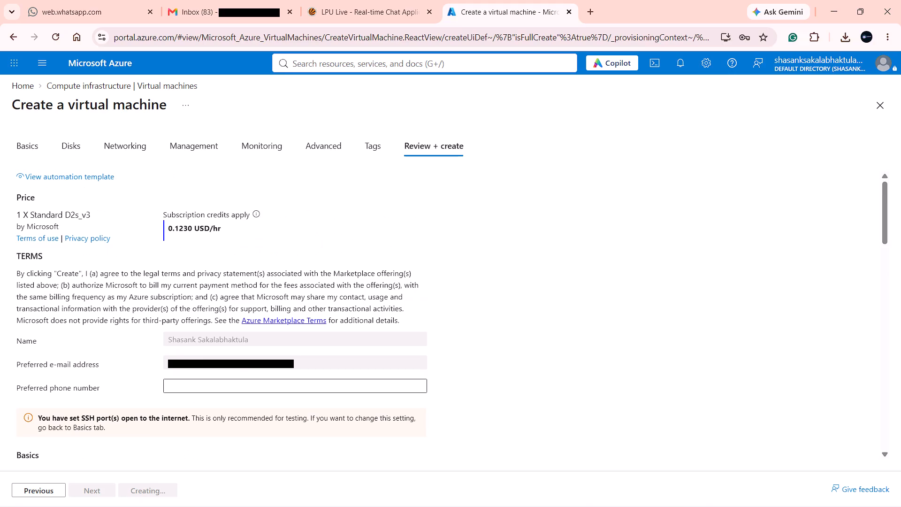
key(Print)
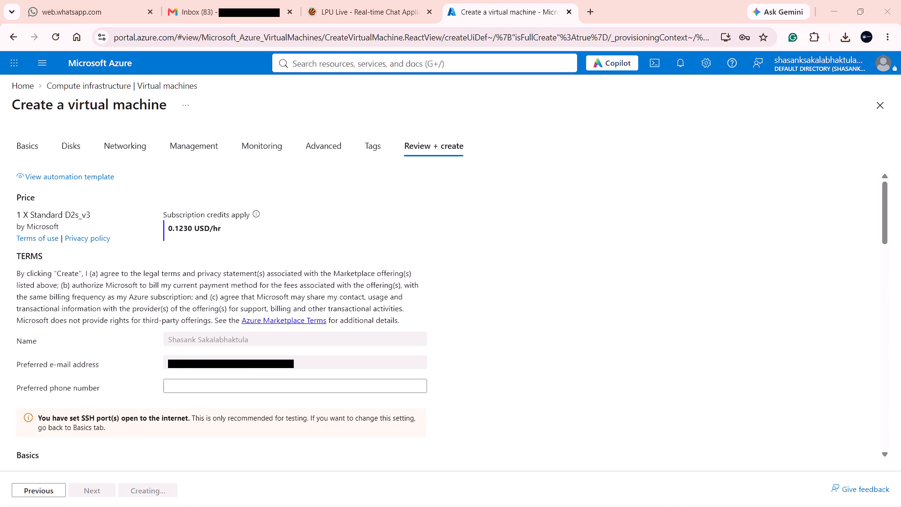
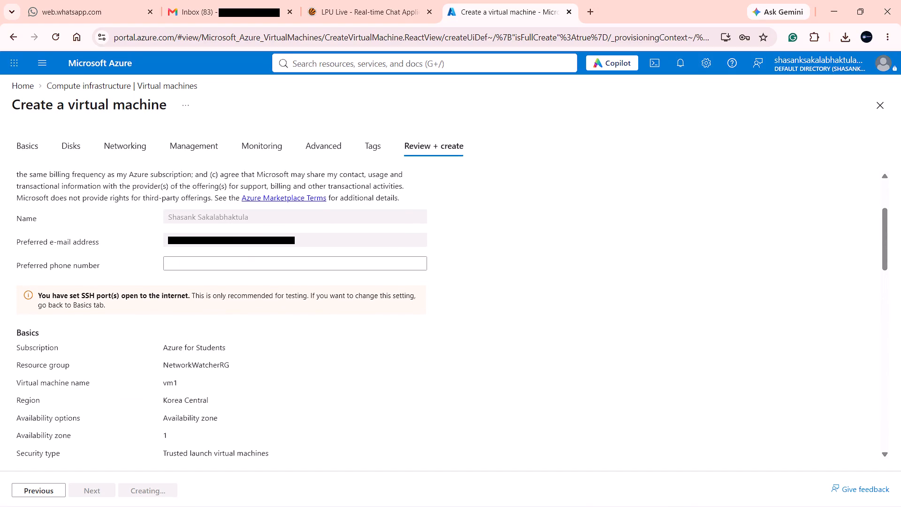
scroll(325, 299, down, 1)
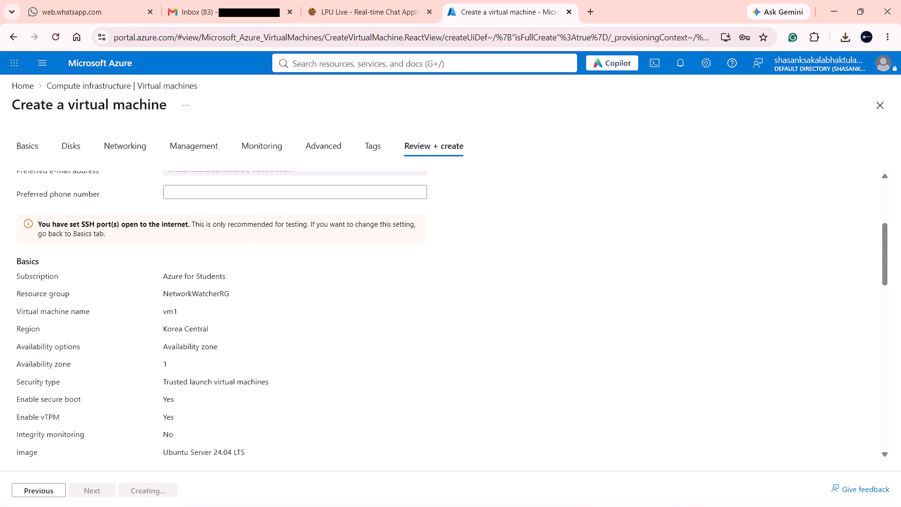
Add HTTP (80) alongside SSH (22) to the allowed public inbound ports in vm1's Basics settings.
click(31, 138)
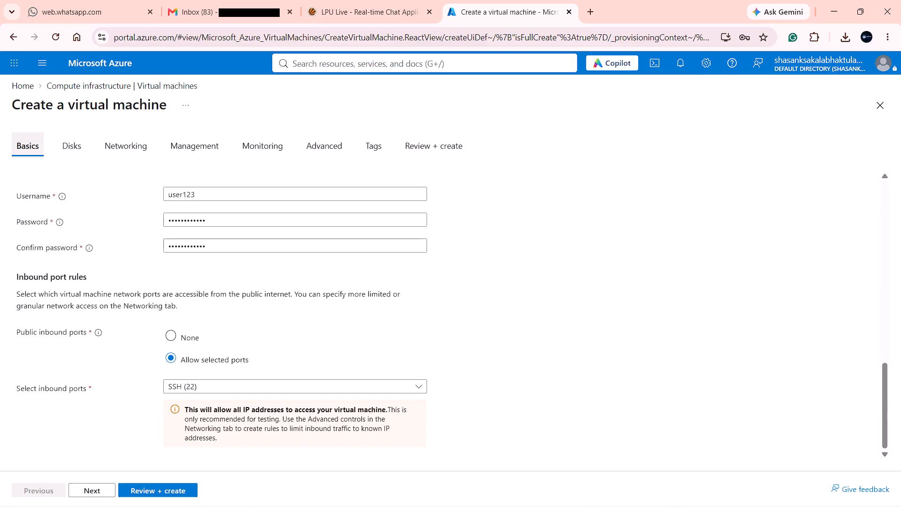
scroll(306, 393, down, 2)
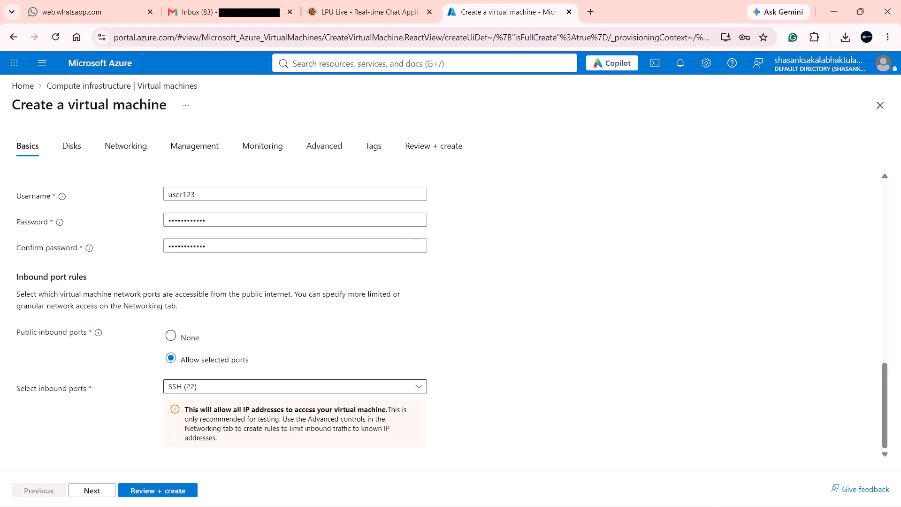
scroll(409, 386, down, 1)
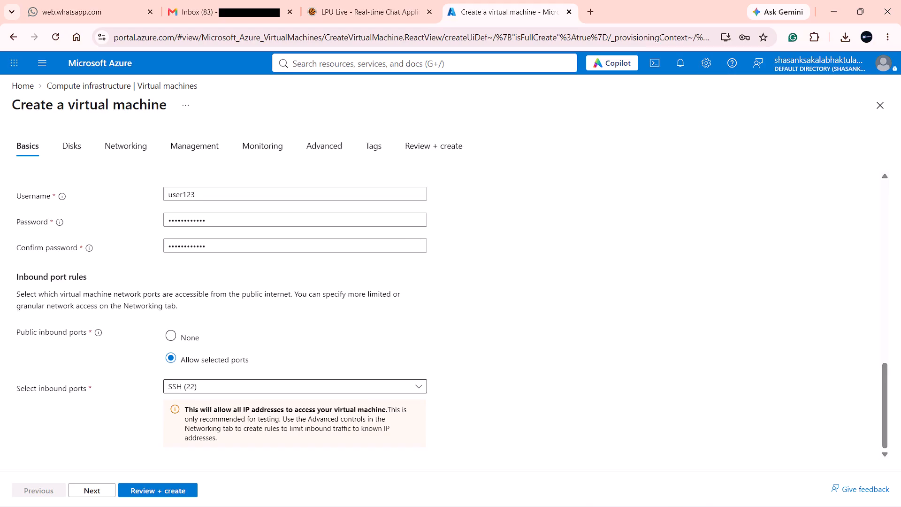
click(409, 386)
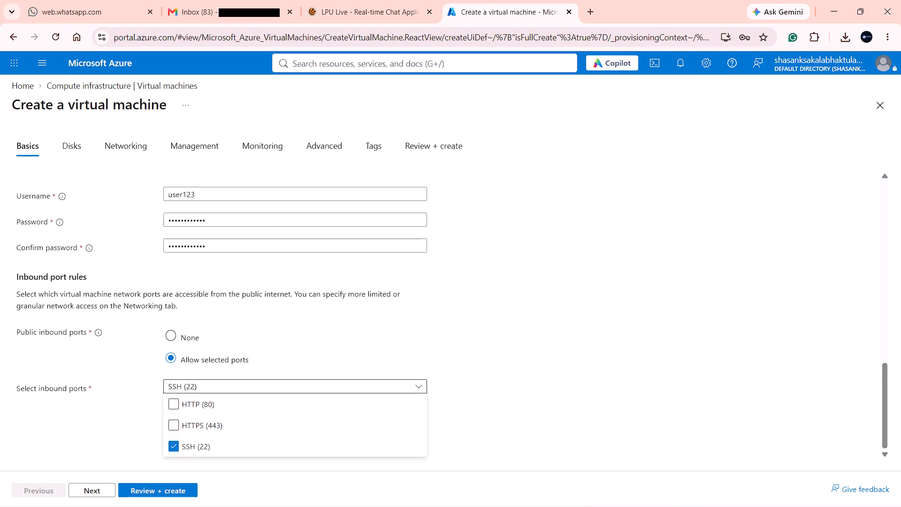
click(176, 404)
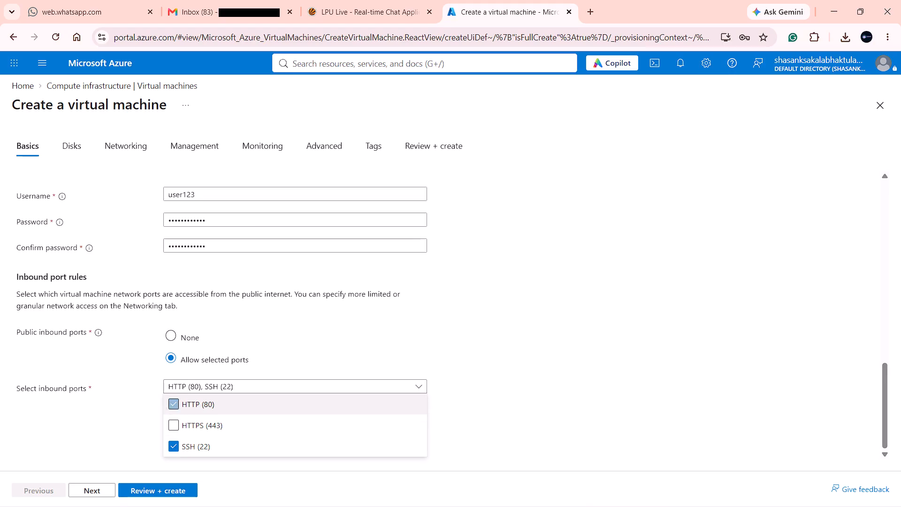
click(457, 324)
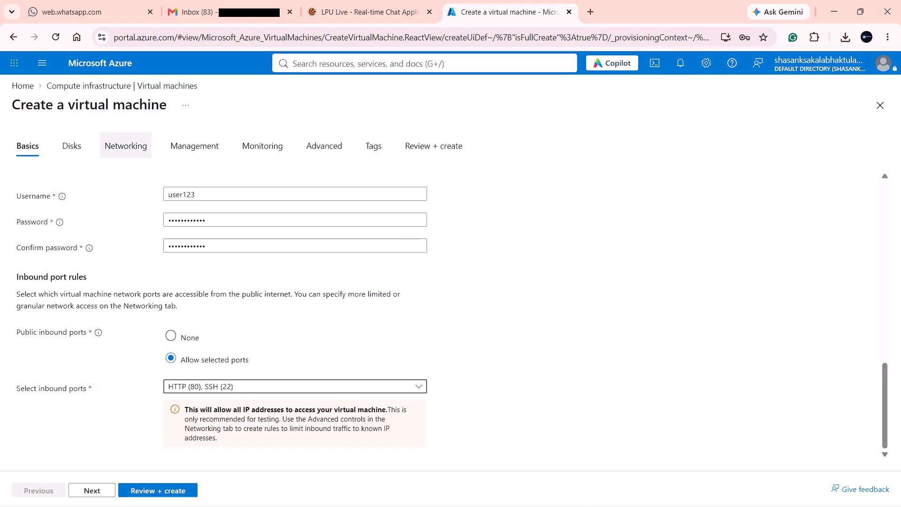
Validate vm1's configuration again and check the summary's inbound ports, disks, networking, management and monitoring settings.
click(157, 489)
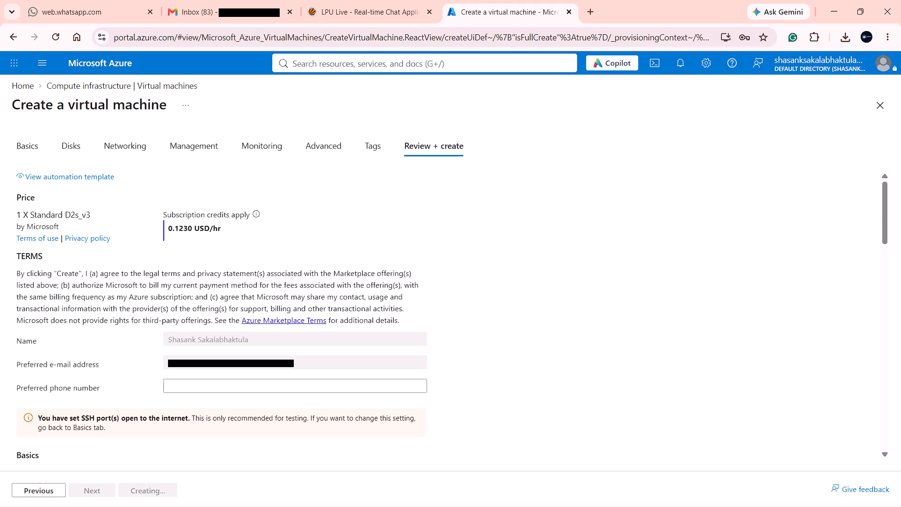
scroll(157, 489, down, 3)
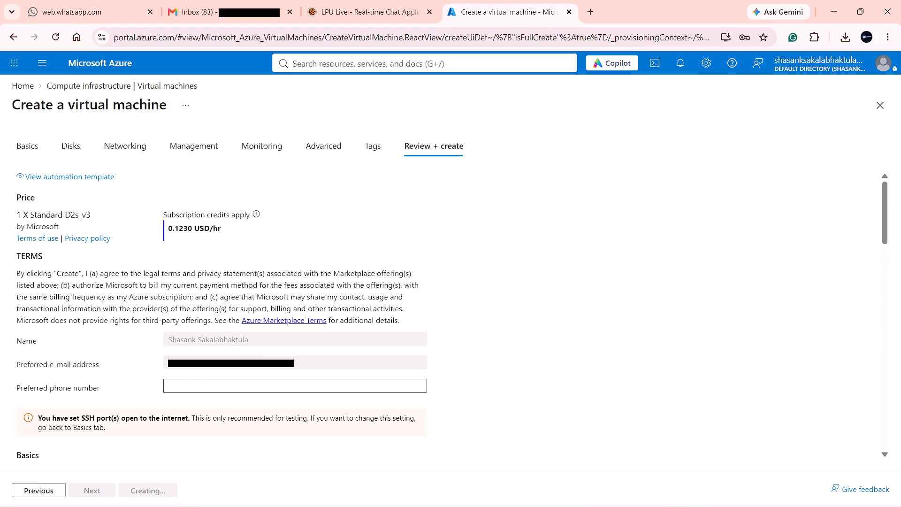
scroll(240, 353, down, 12)
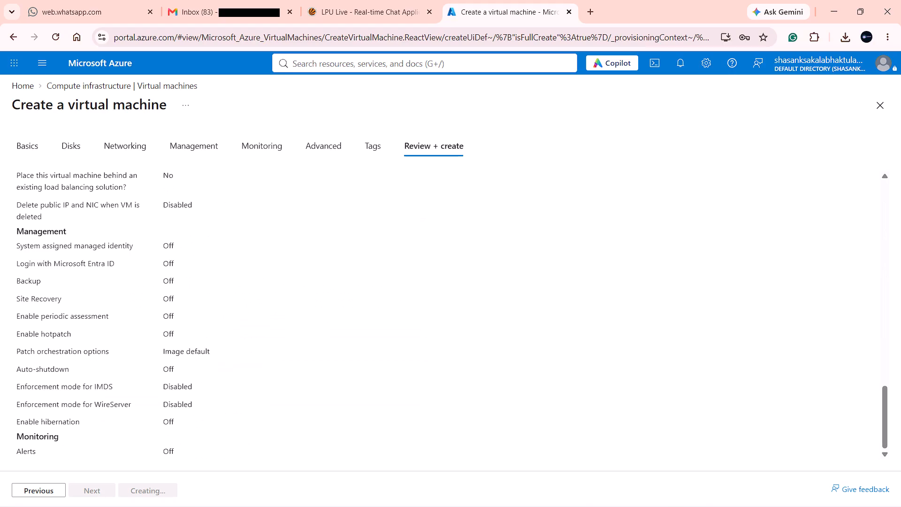
scroll(240, 353, down, 1)
scroll(240, 353, up, 4)
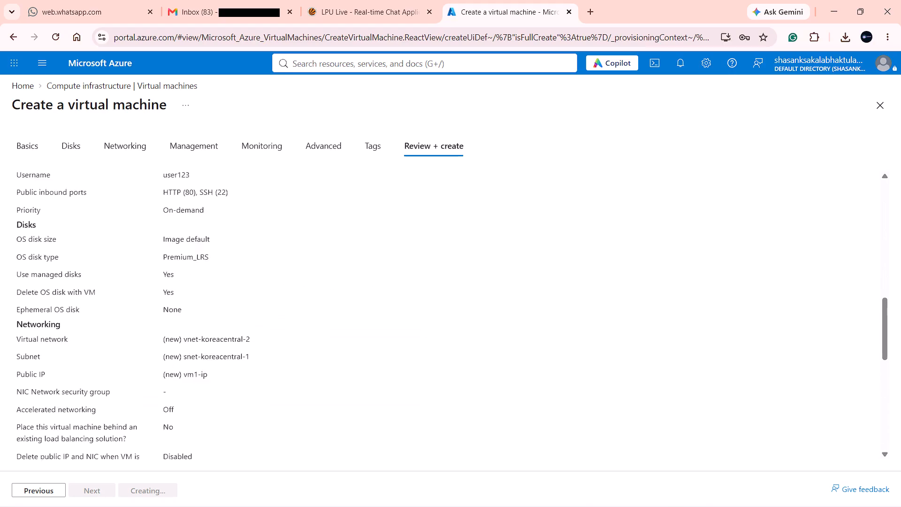
scroll(240, 353, up, 9)
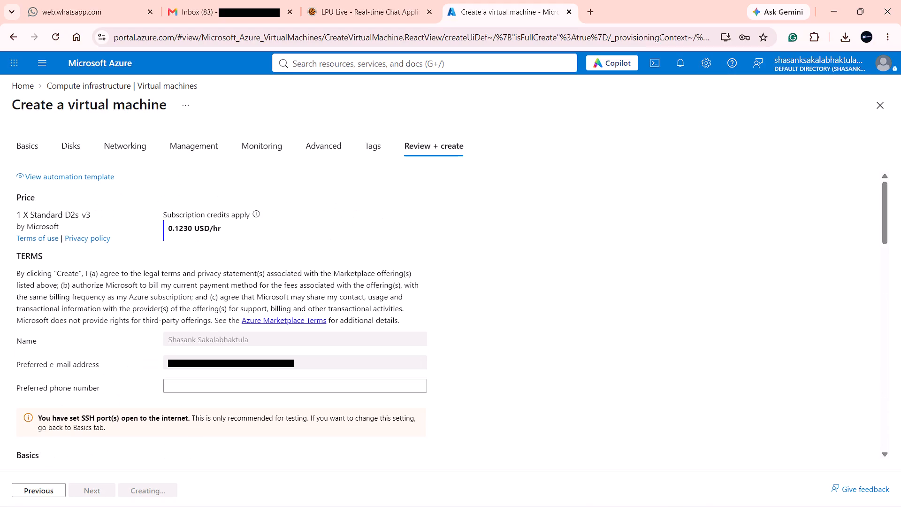
click(92, 488)
scroll(120, 370, up, 1)
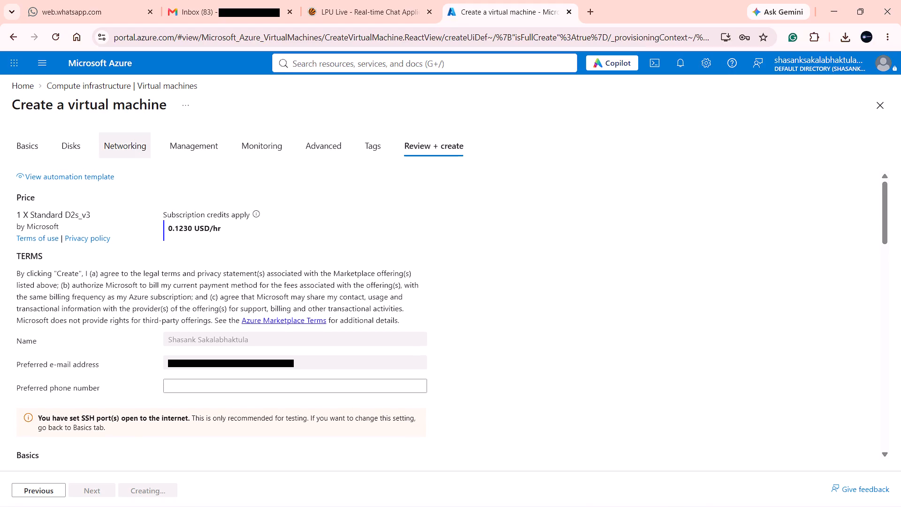
Inspect the public IP choices for vm1's network interface in the Networking settings.
click(124, 139)
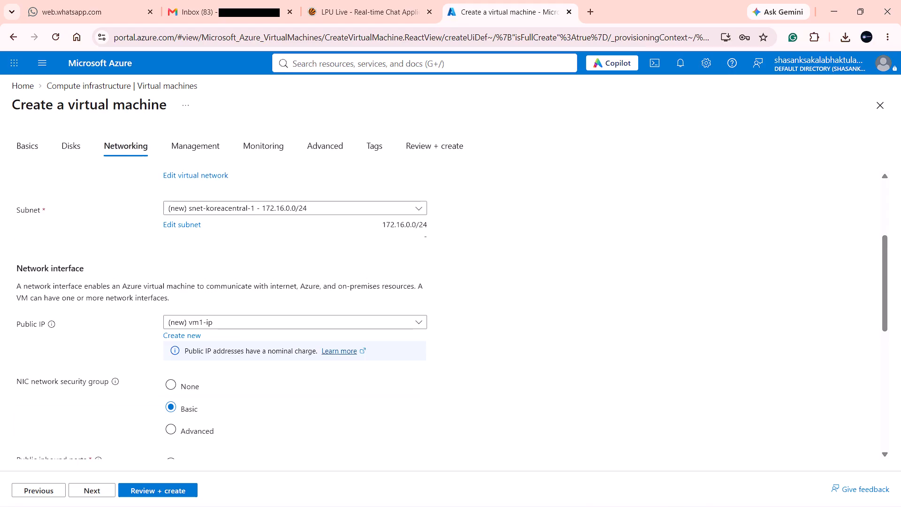
scroll(260, 398, down, 1)
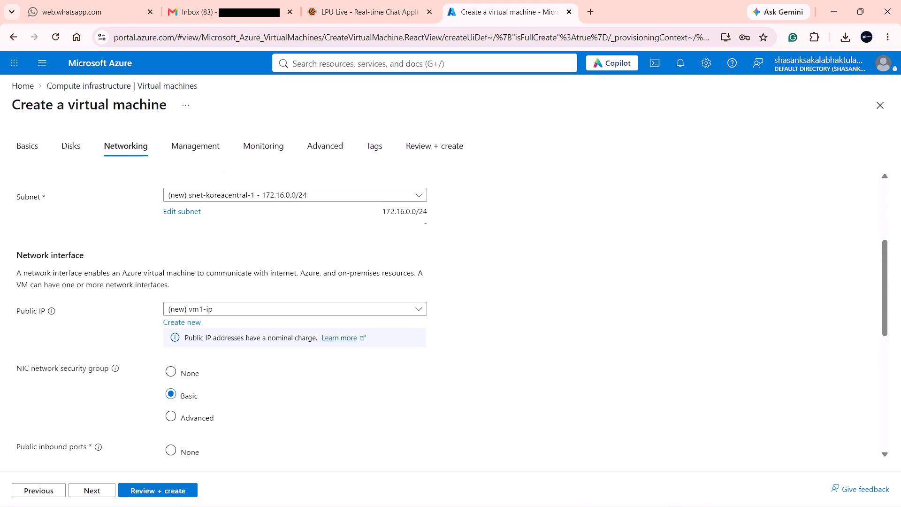
click(350, 310)
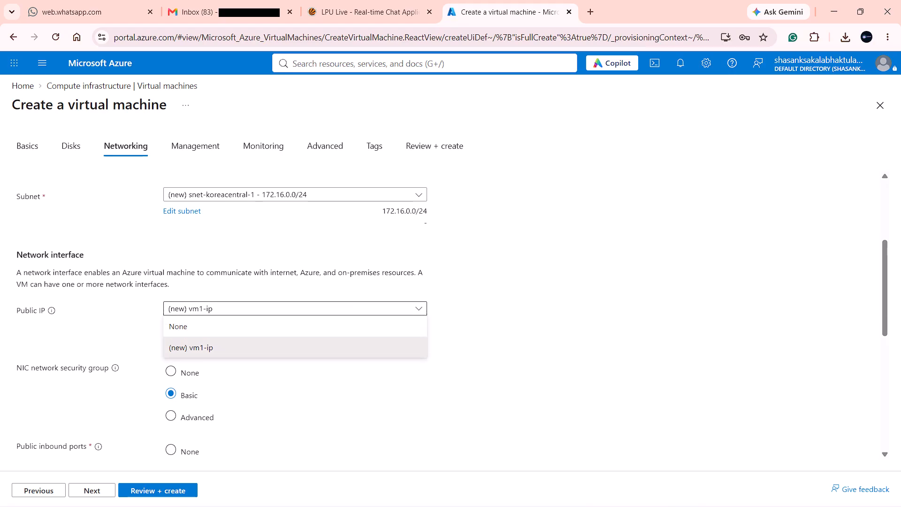
click(494, 365)
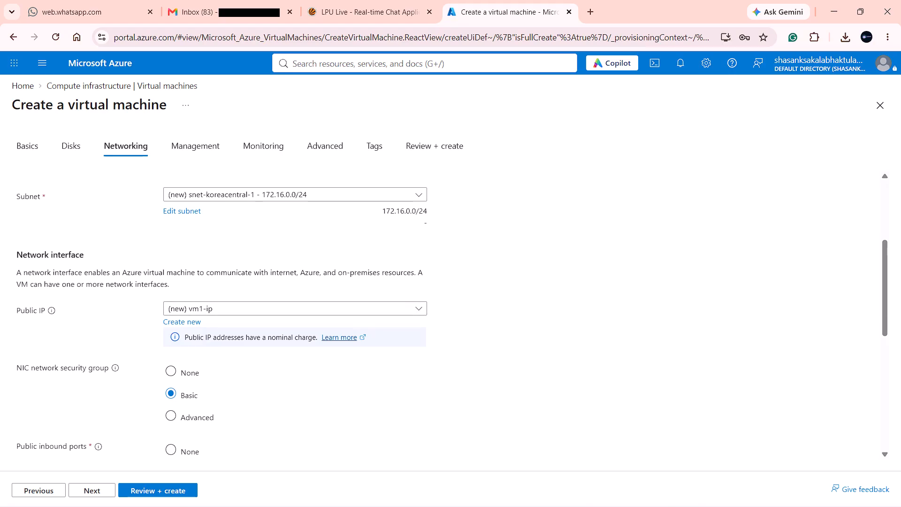
click(260, 313)
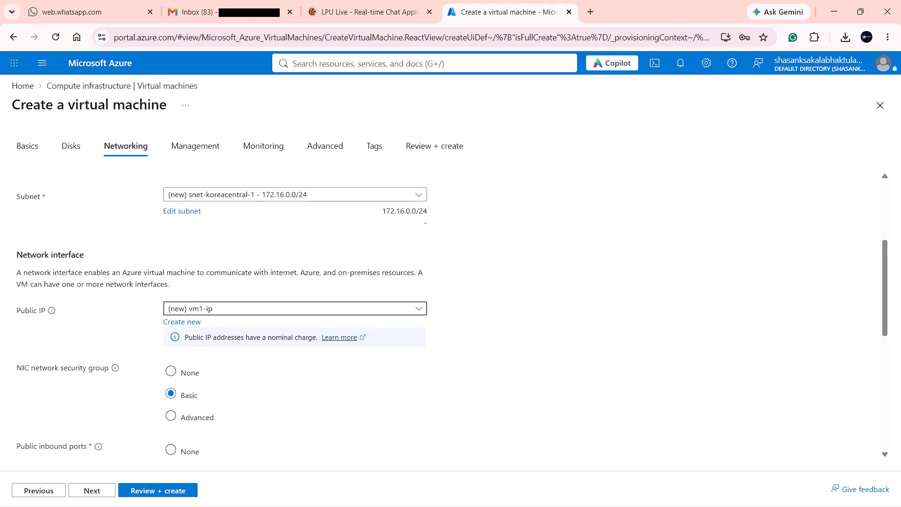
click(260, 313)
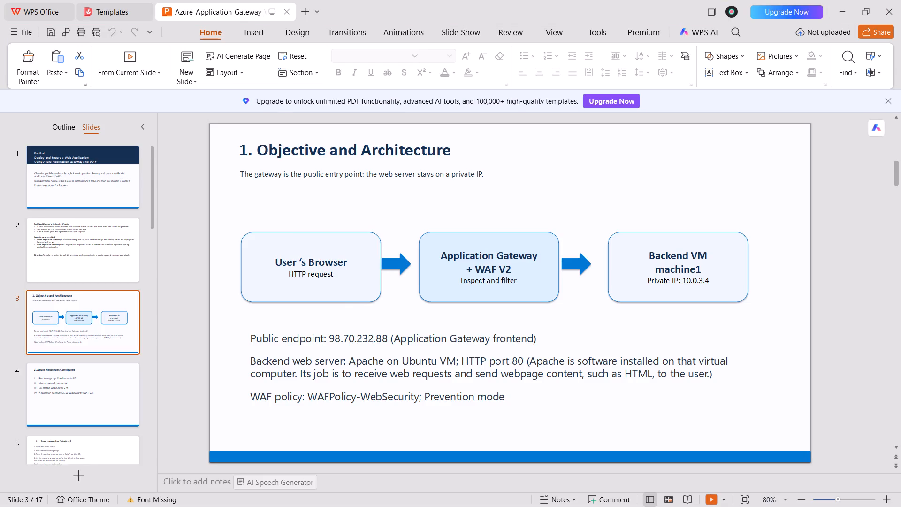
In the WPS Office Application Gateway presentation, read the slides on the resource group, virtual network, subnets, web server VM and its networking.
key(Down)
key(Down)
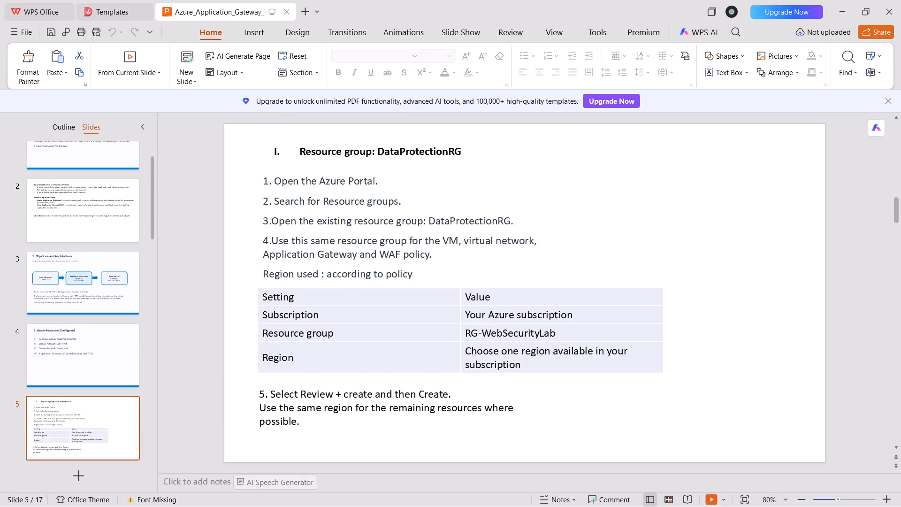
key(Down)
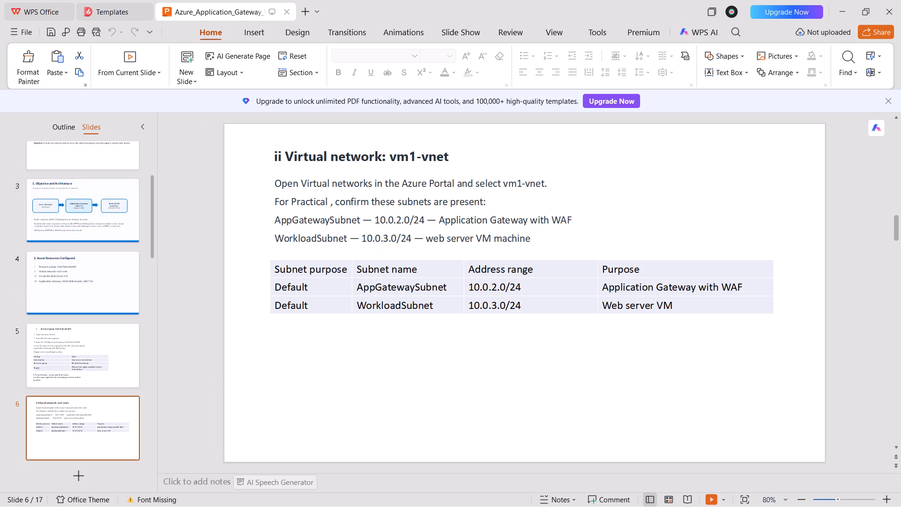
key(Down)
key(Down)
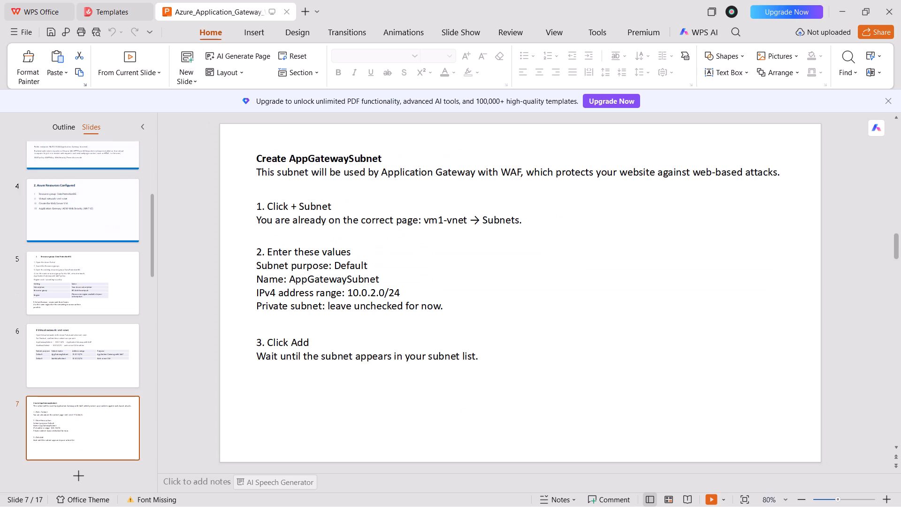
key(Down)
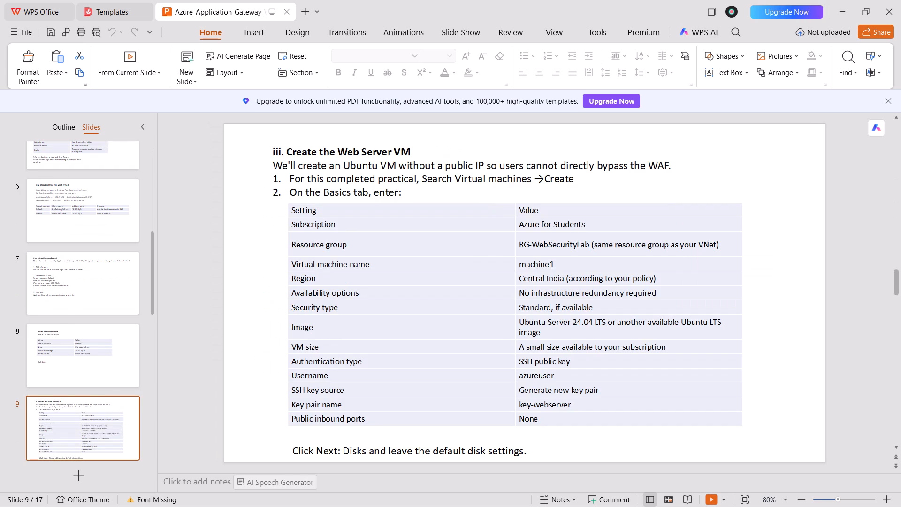
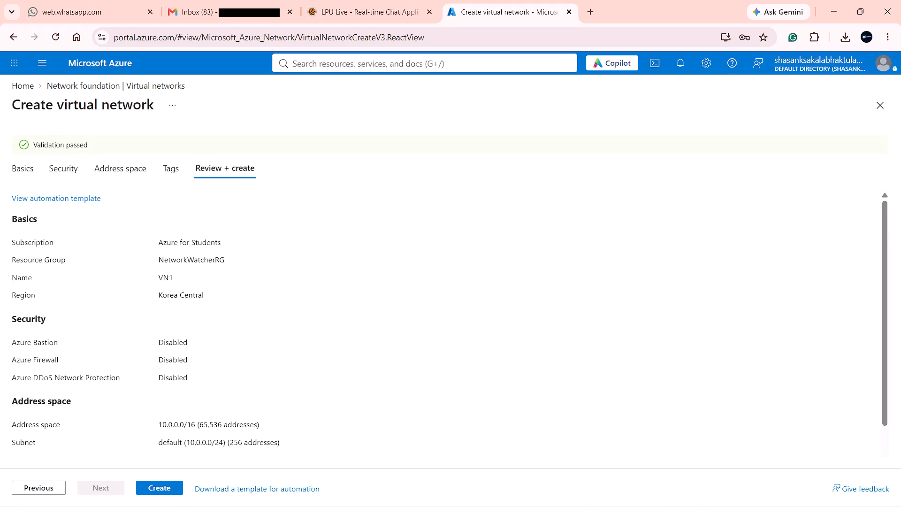
Deploy the reviewed virtual network VN1 in resource group NetworkWatcherRG, region Korea Central.
click(156, 485)
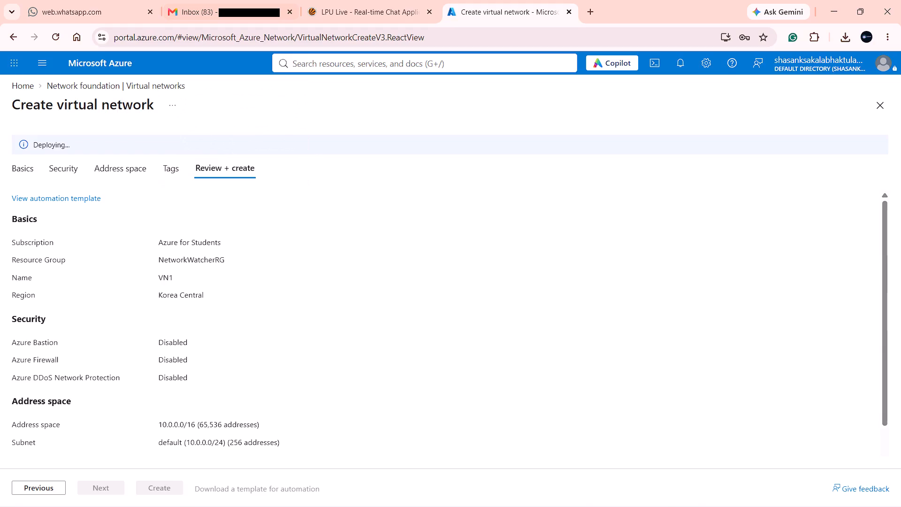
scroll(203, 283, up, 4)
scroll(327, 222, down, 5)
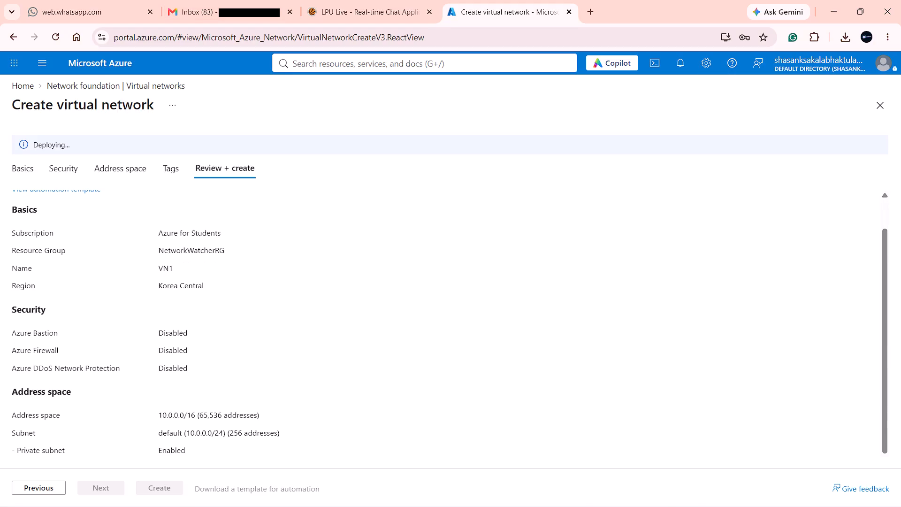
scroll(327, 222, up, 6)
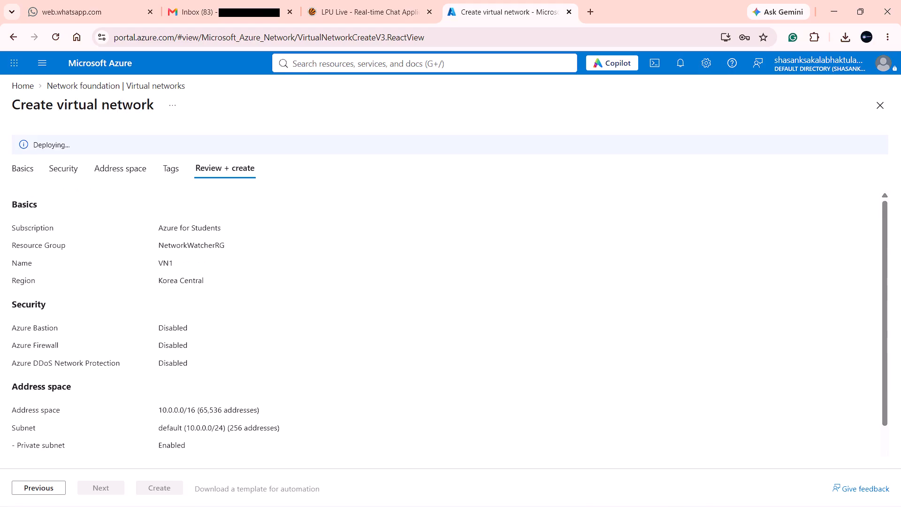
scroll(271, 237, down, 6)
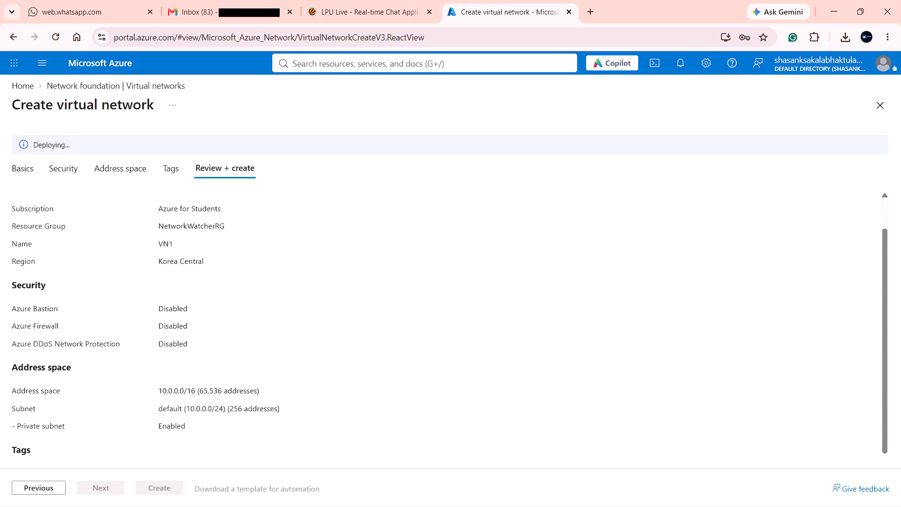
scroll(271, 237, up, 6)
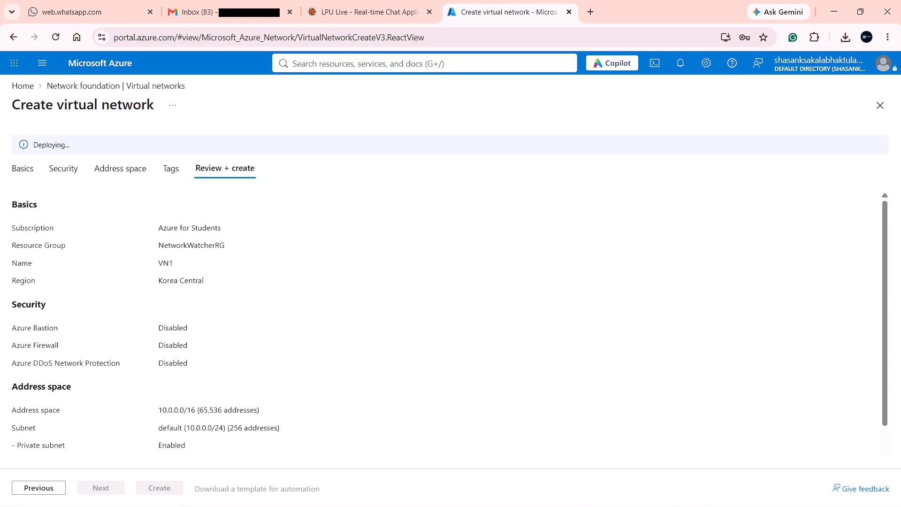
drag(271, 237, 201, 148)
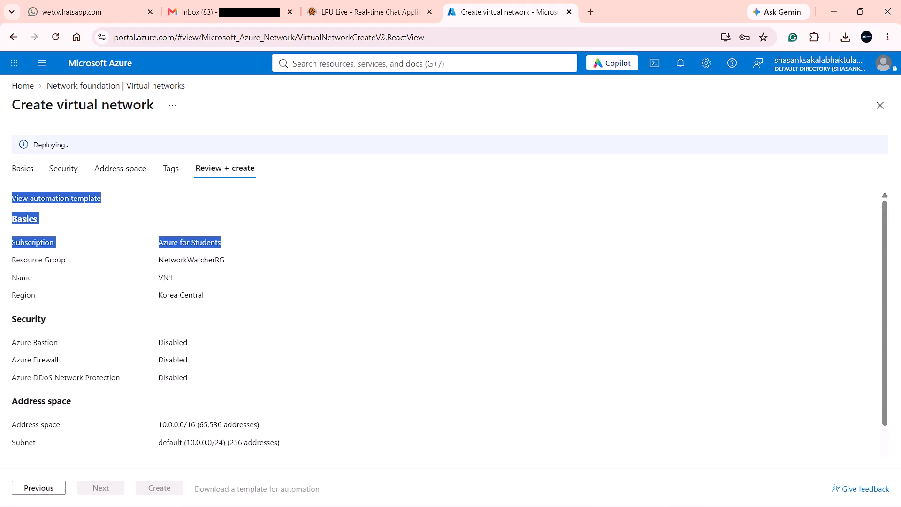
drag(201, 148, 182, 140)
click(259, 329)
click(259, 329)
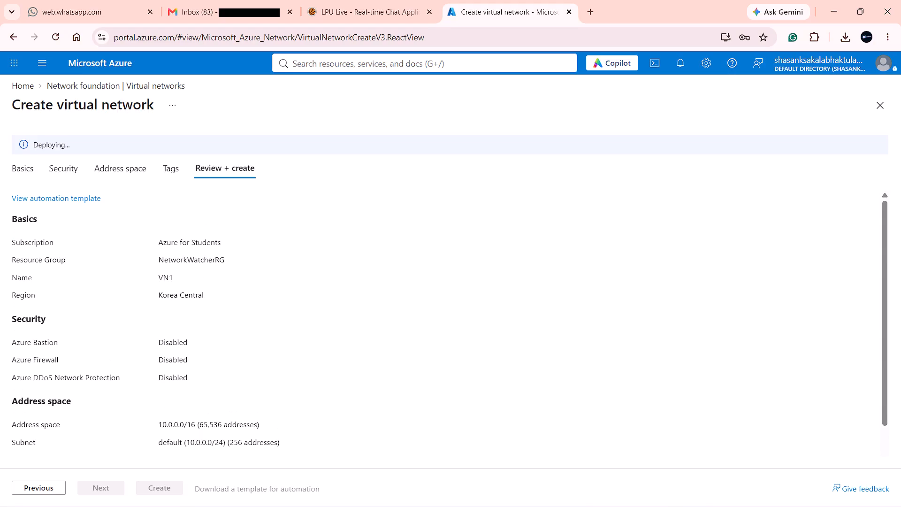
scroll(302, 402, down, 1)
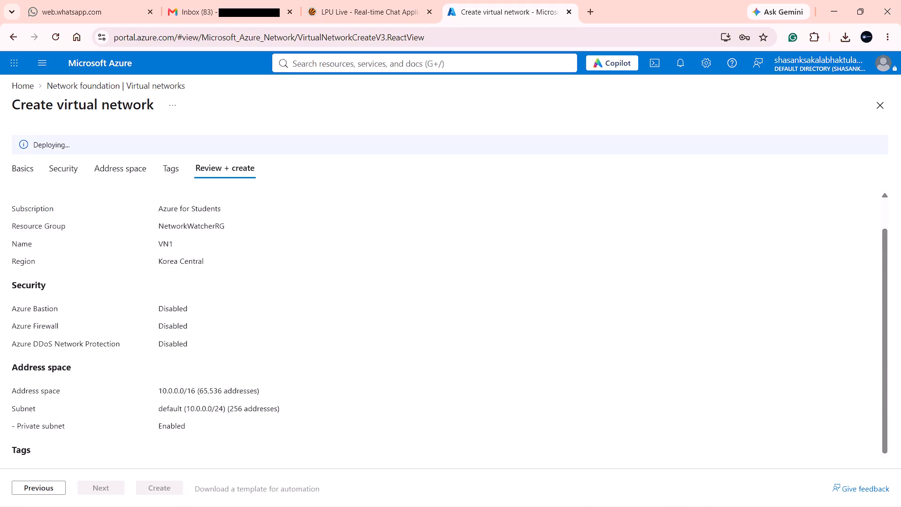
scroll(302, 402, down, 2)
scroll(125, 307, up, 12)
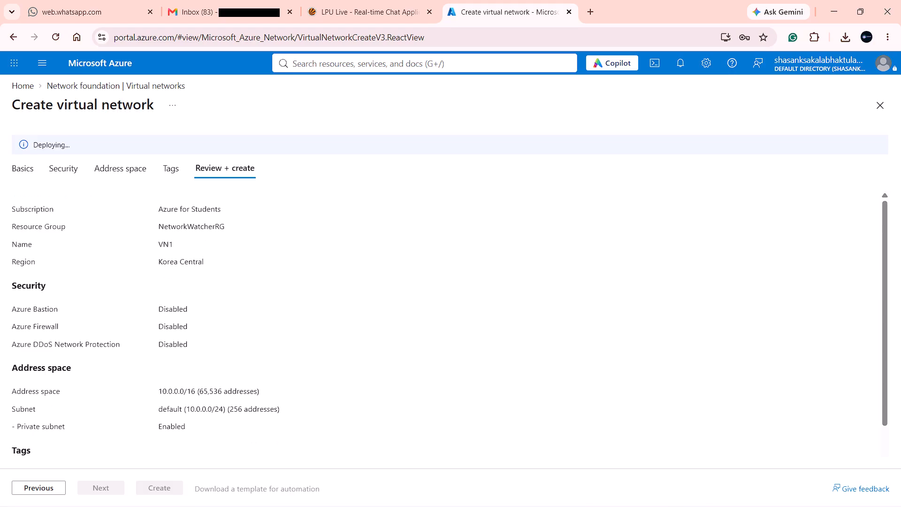
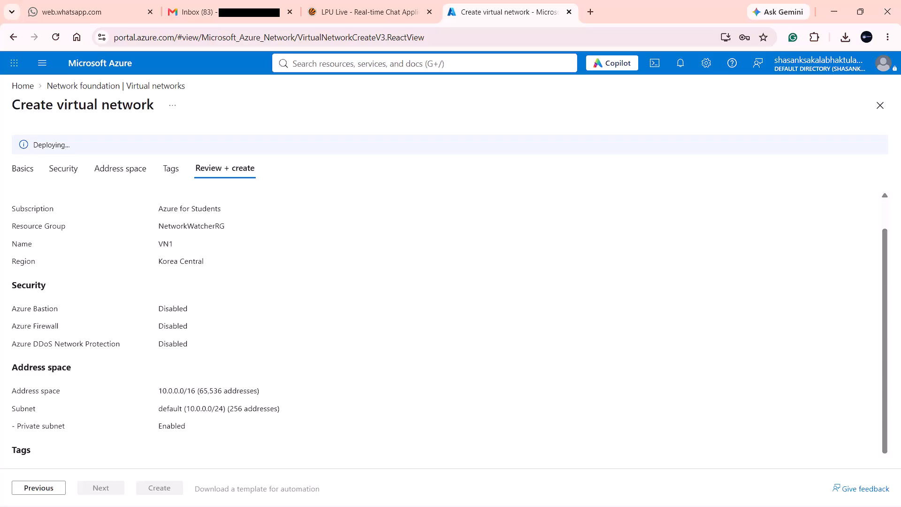
Search the portal for "resource" and open the Resource groups service.
scroll(125, 307, up, 3)
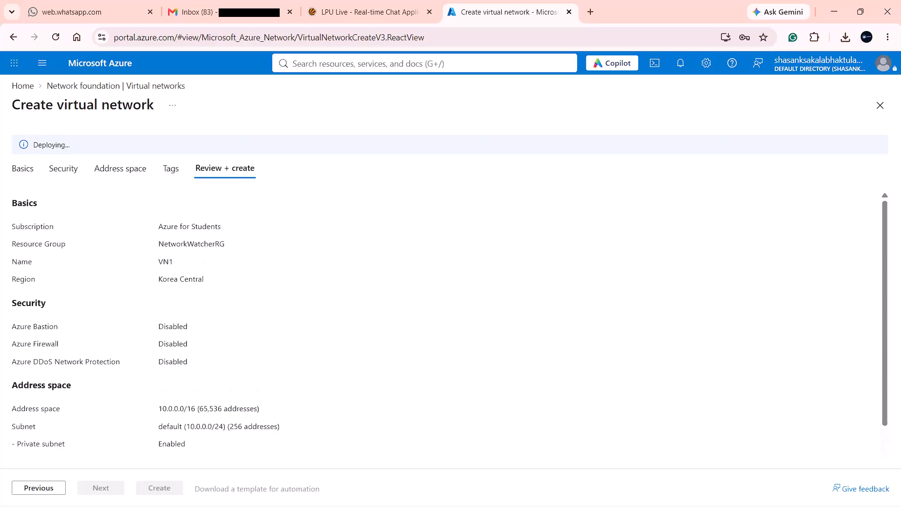
scroll(125, 307, up, 6)
click(336, 60)
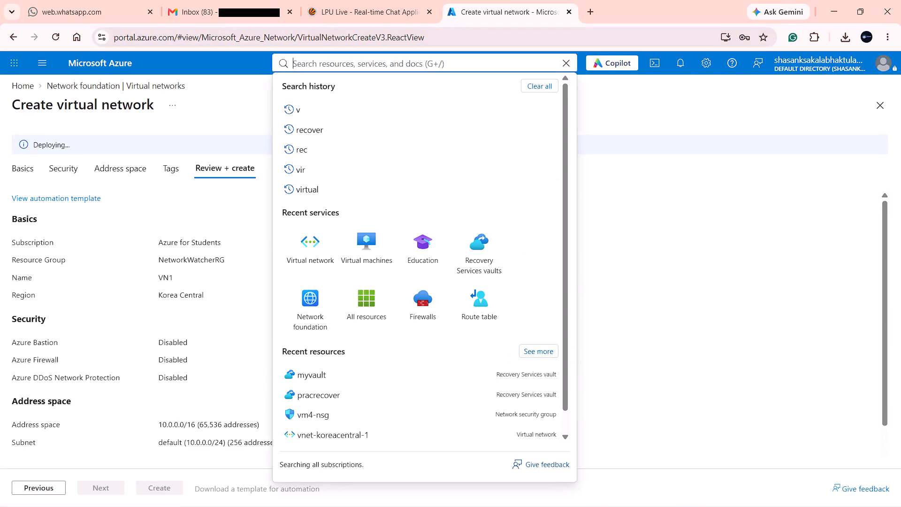
text(resource)
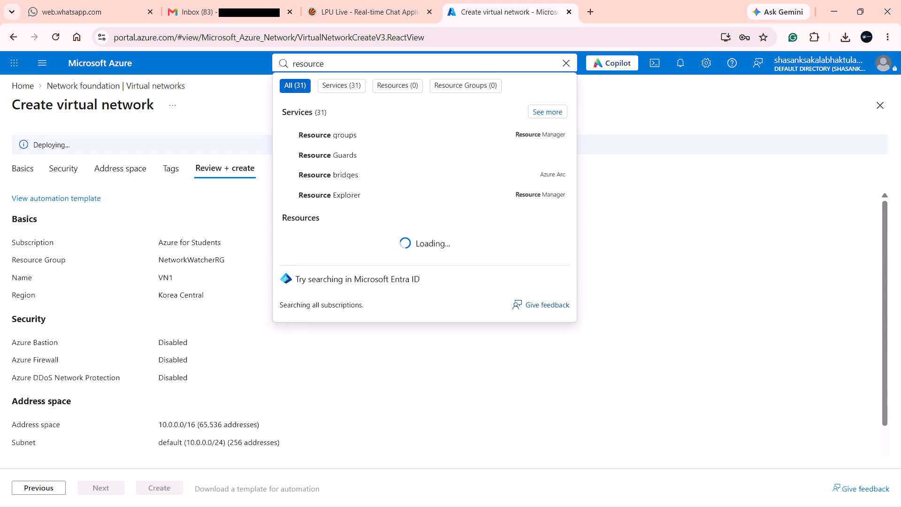
click(347, 133)
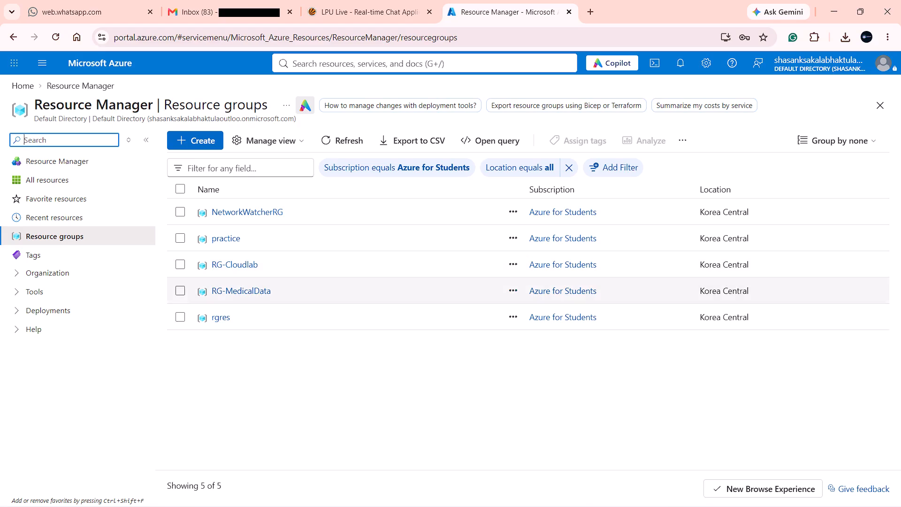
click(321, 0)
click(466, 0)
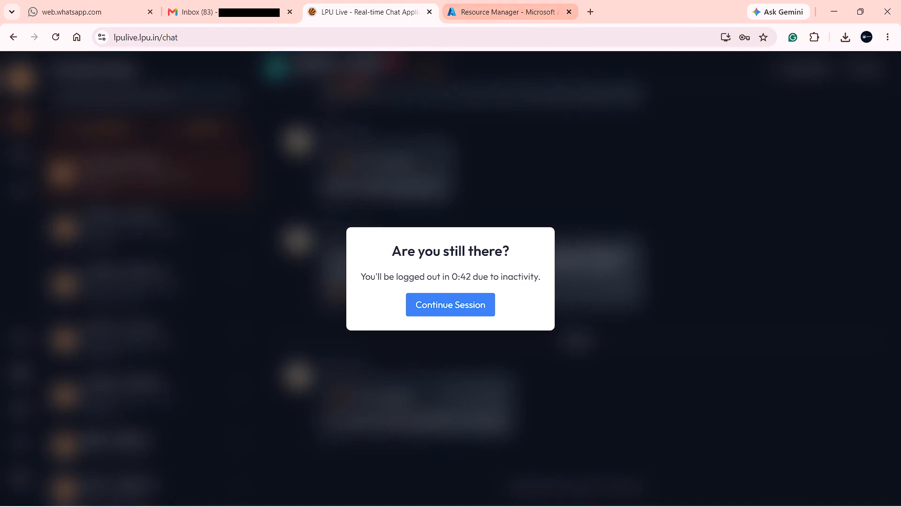
Start a new virtual network in the Azure portal and name it VN1.
click(404, 69)
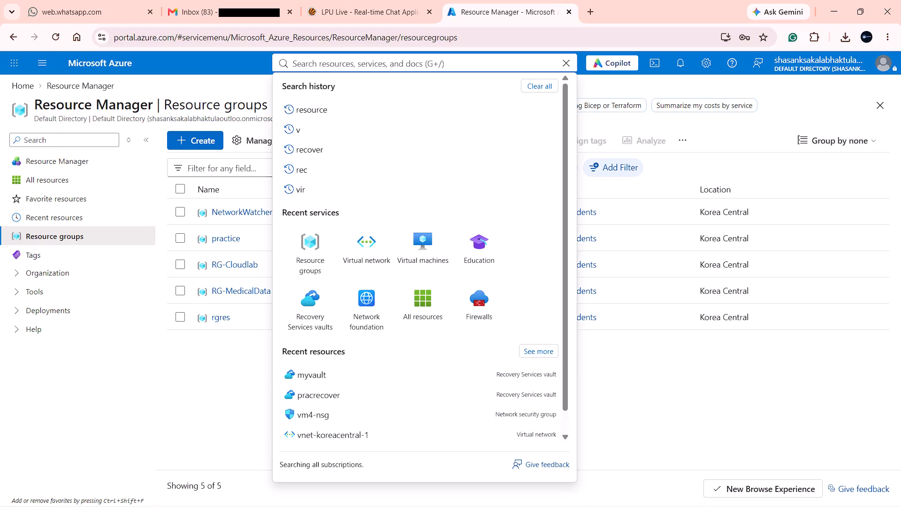
click(246, 469)
scroll(329, 407, right, 6)
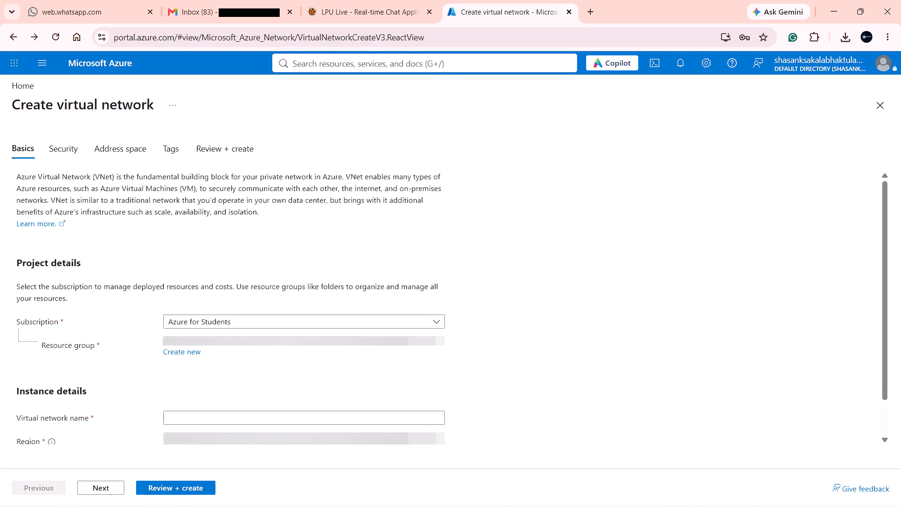
scroll(264, 360, down, 4)
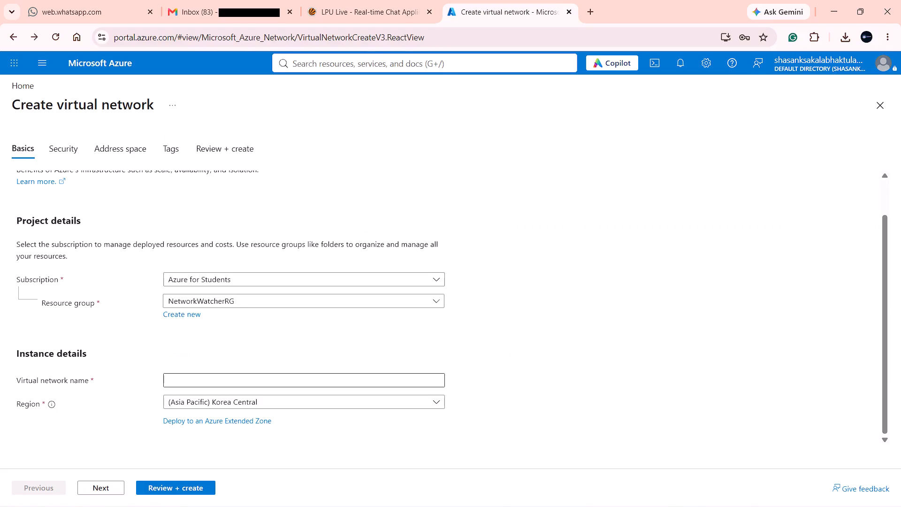
click(230, 380)
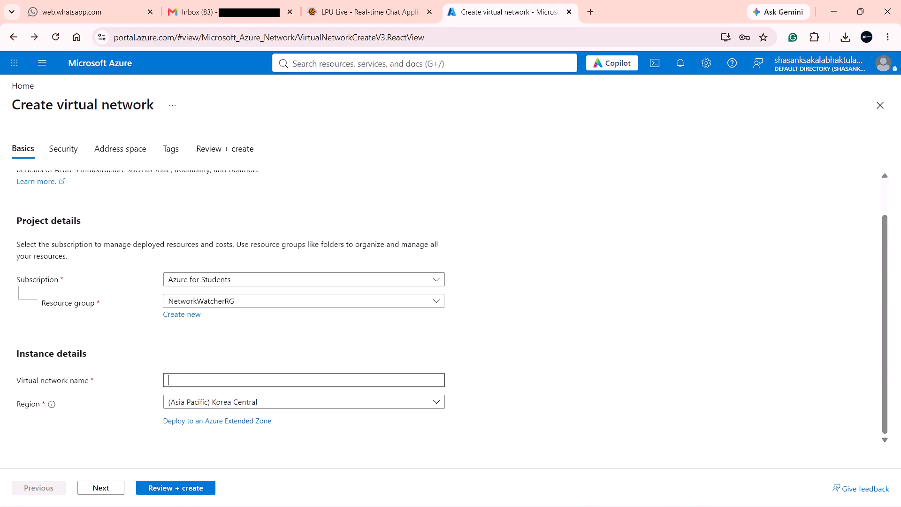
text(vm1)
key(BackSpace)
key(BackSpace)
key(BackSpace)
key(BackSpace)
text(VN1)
Validate VN1 with resource group NetworkWatcherRG, region Korea Central and the default address space, and submit it for creation.
scroll(230, 380, down, 3)
scroll(315, 325, down, 5)
click(189, 483)
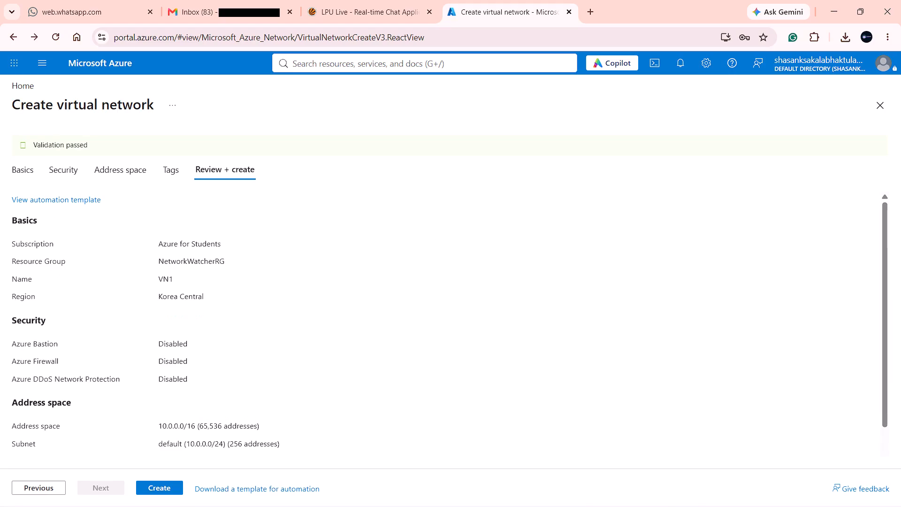
click(169, 483)
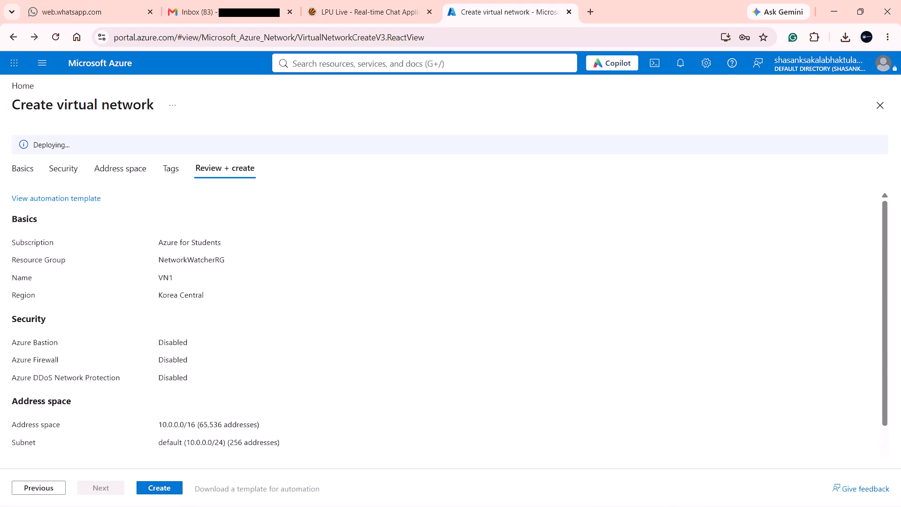
scroll(151, 237, down, 3)
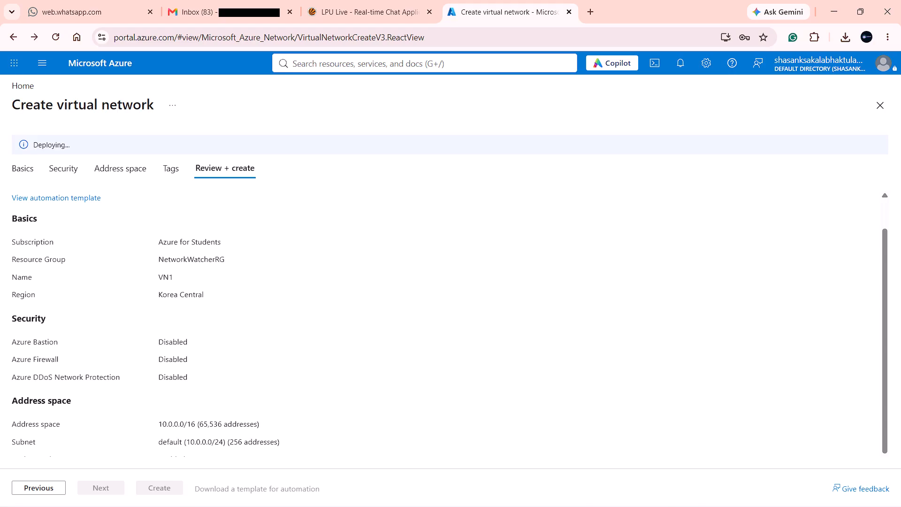
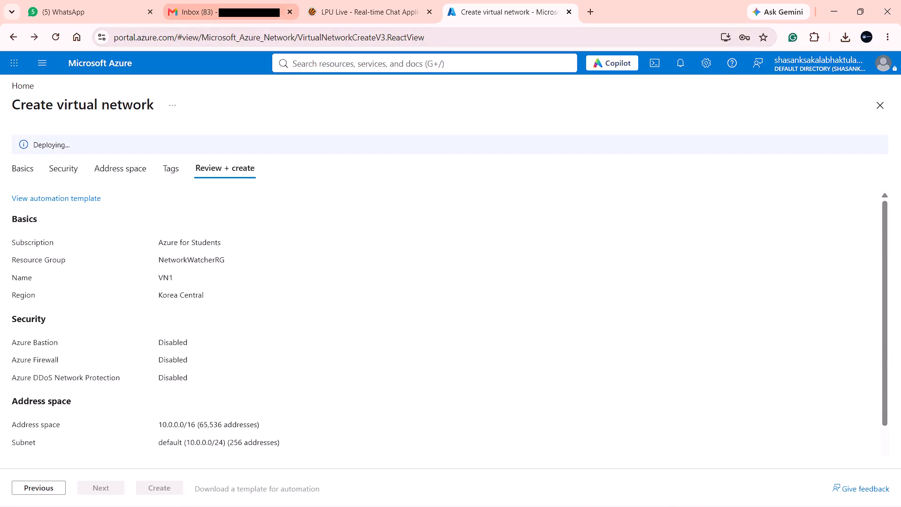
Close the browser tab with the deploying VN1 virtual network and open a new blank tab.
click(567, 14)
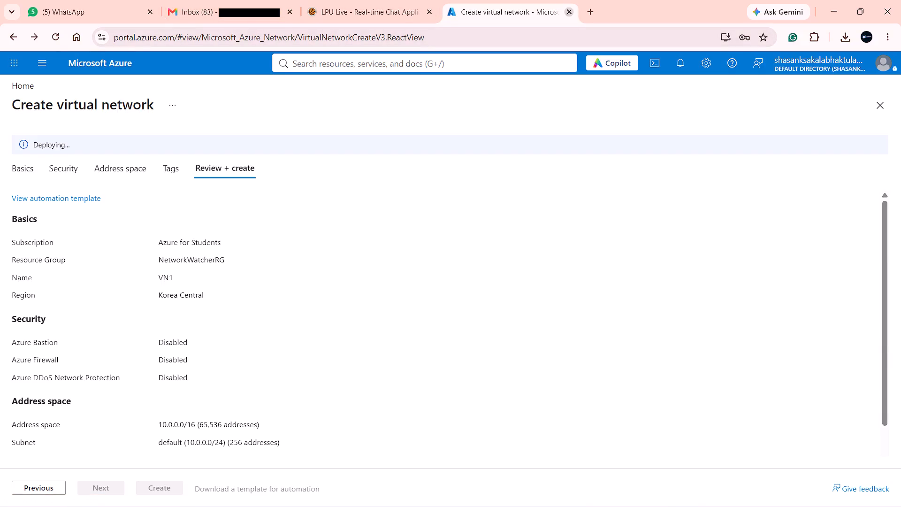
click(450, 12)
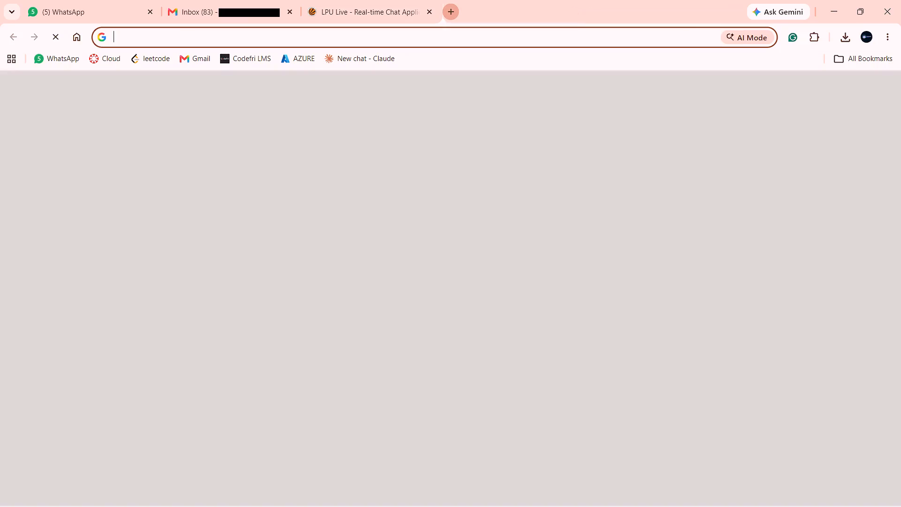
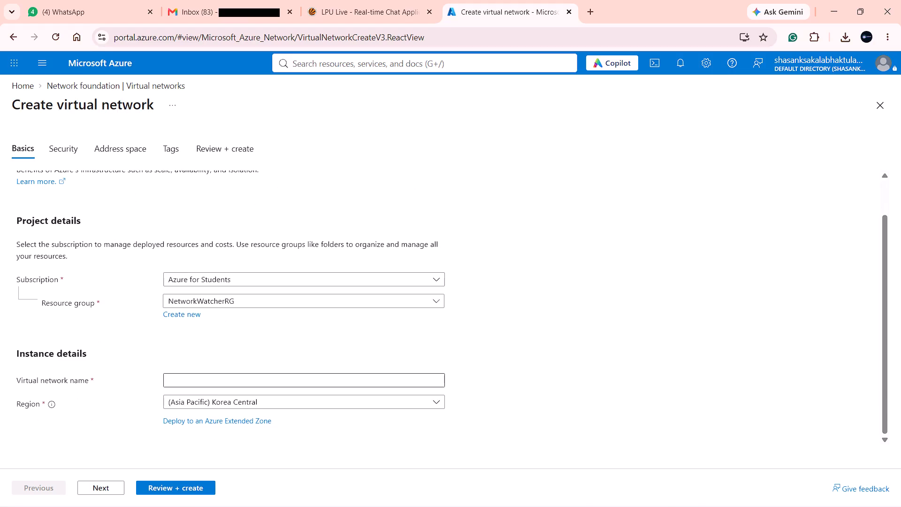
Name the new virtual network VN1 and submit its configuration for review.
click(189, 377)
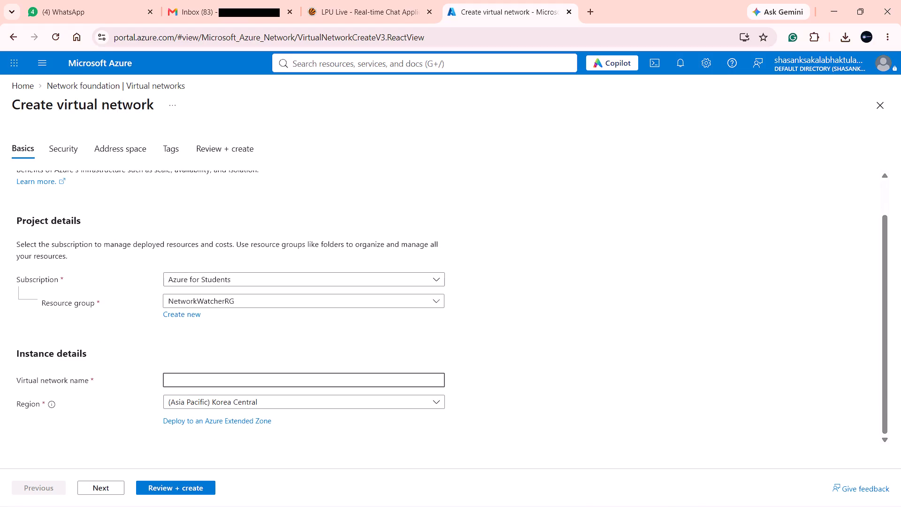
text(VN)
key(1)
scroll(189, 377, down, 3)
click(187, 481)
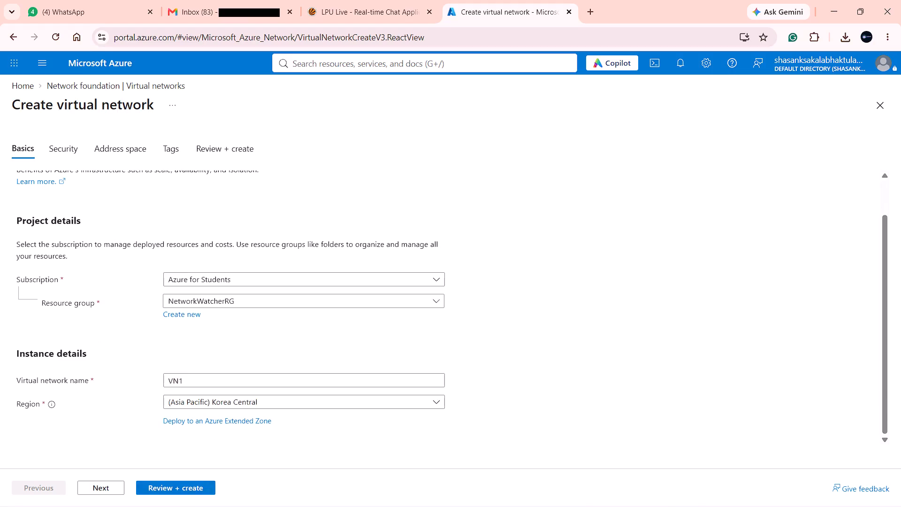
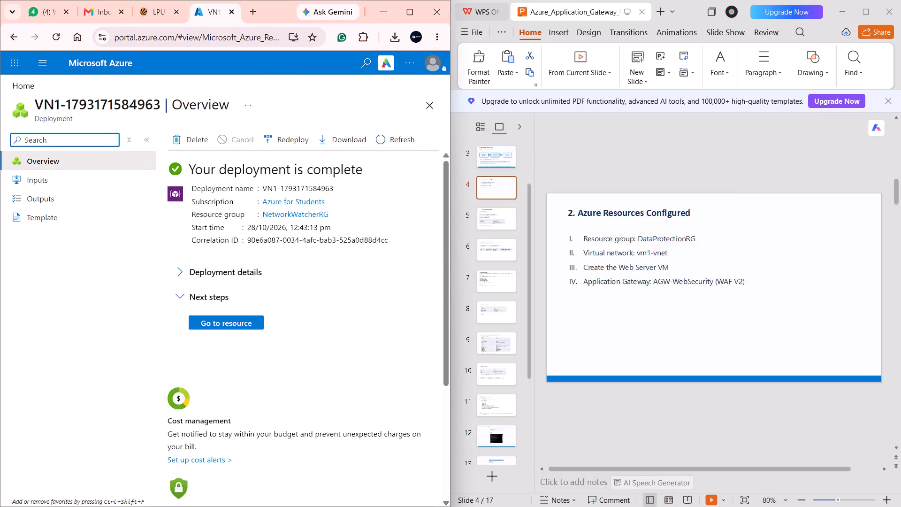
Switch to the WPS presentation and read the practical's slides on architecture, configured resources, resource group, virtual network and AppGatewaySubnet creation.
ctrl+scroll(672, 242, up, 1)
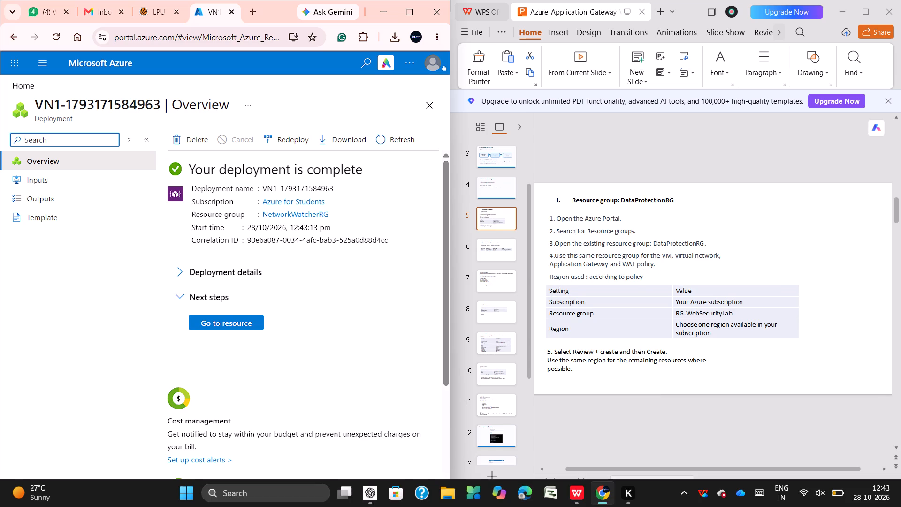
click(687, 494)
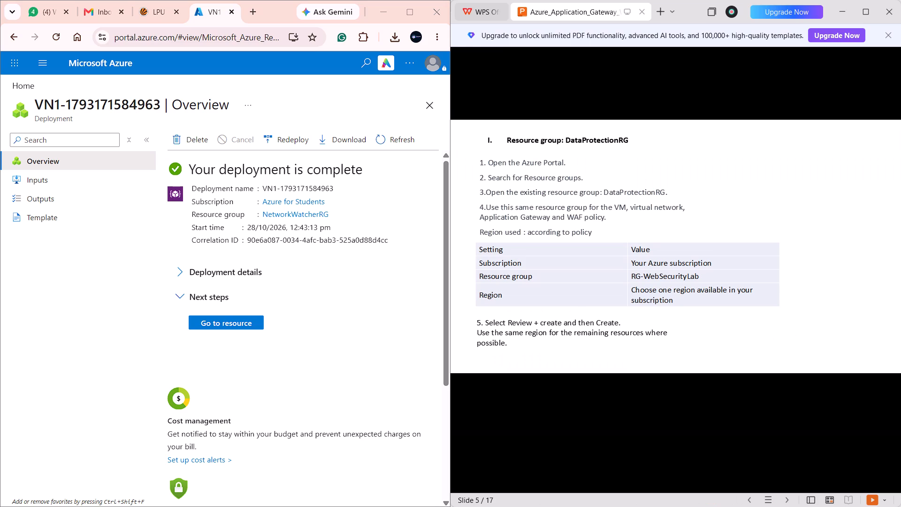
key(Left)
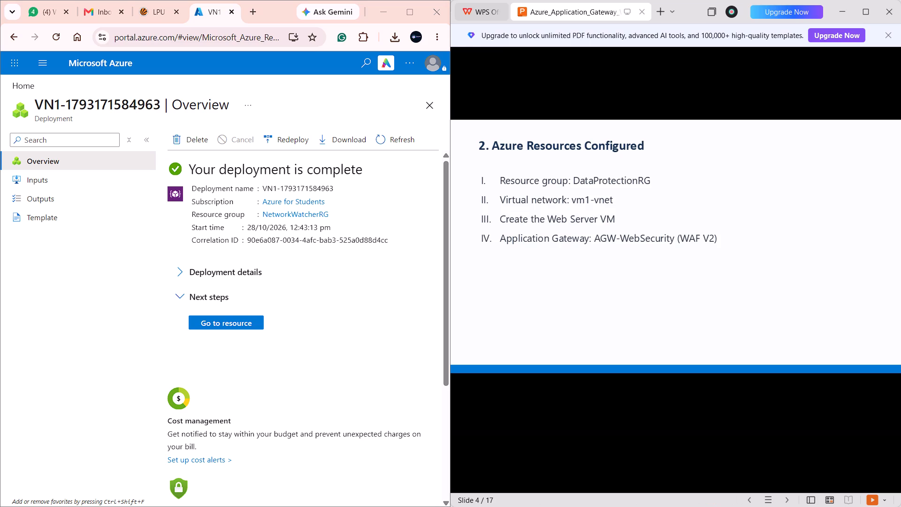
key(Left)
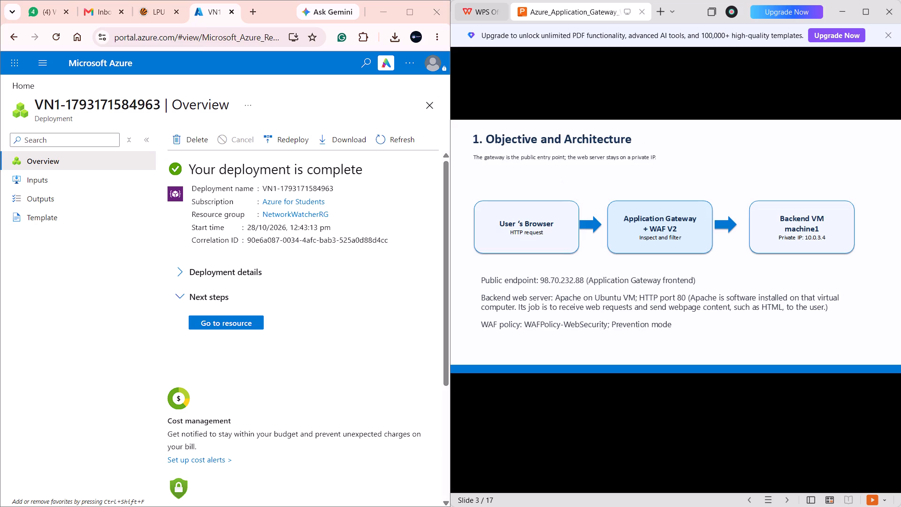
key(Right)
key(Right)
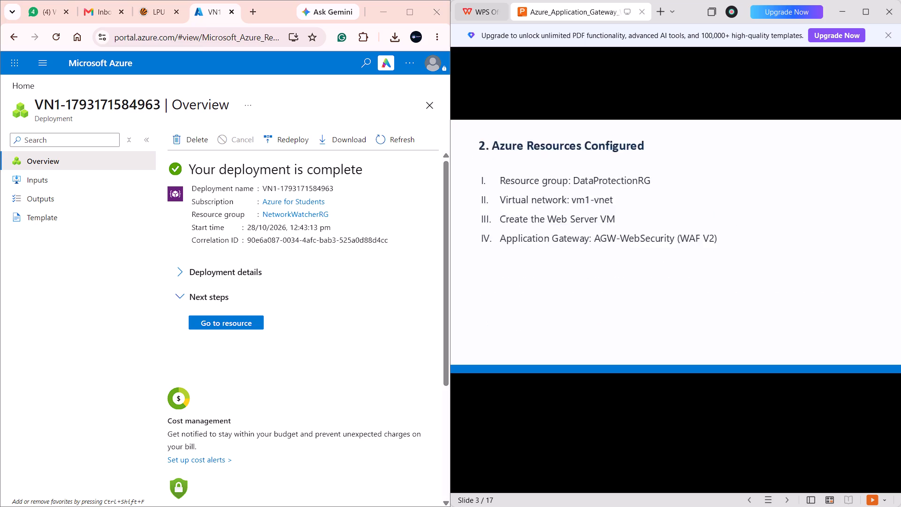
key(Left)
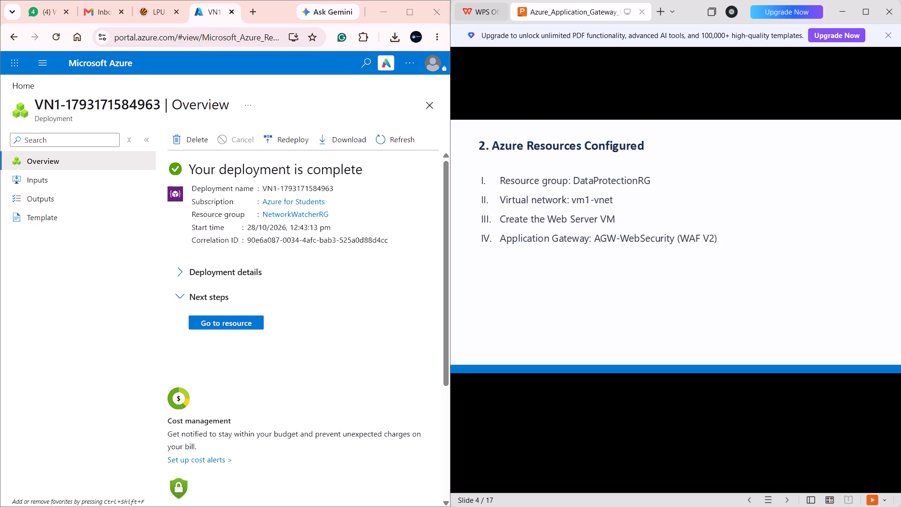
key(Right)
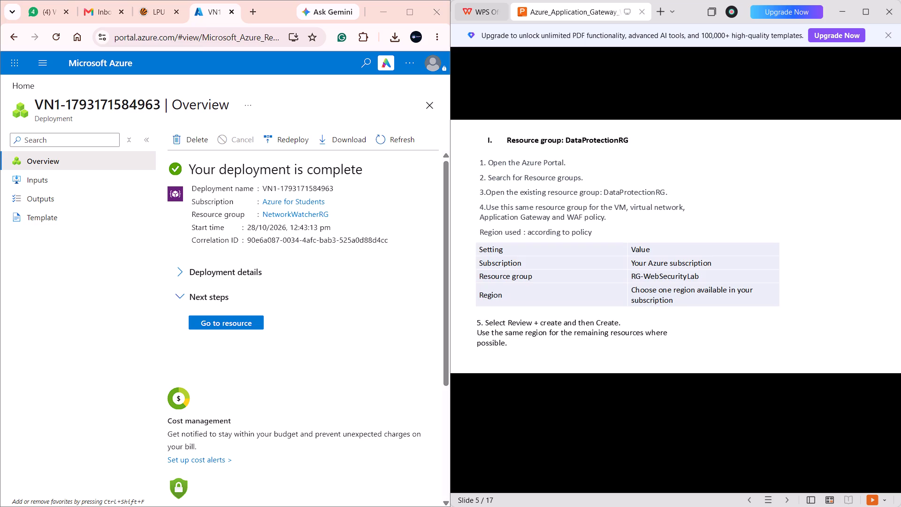
key(Right)
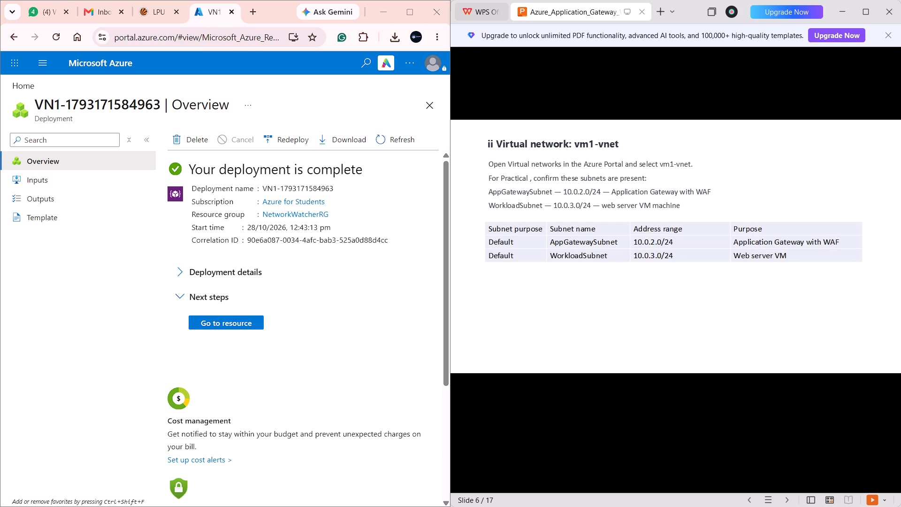
key(Right)
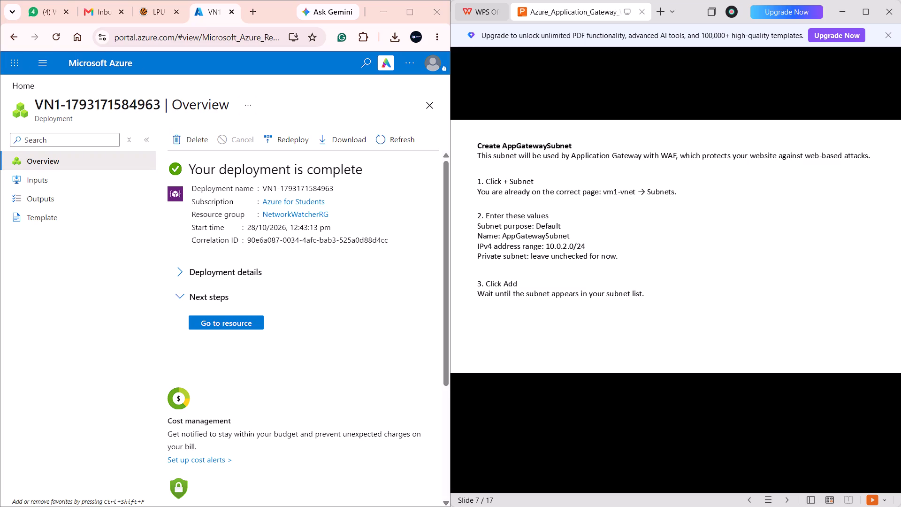
Switch back to Chrome and close the VN1 deployment overview to return to the Azure portal home page.
click(43, 67)
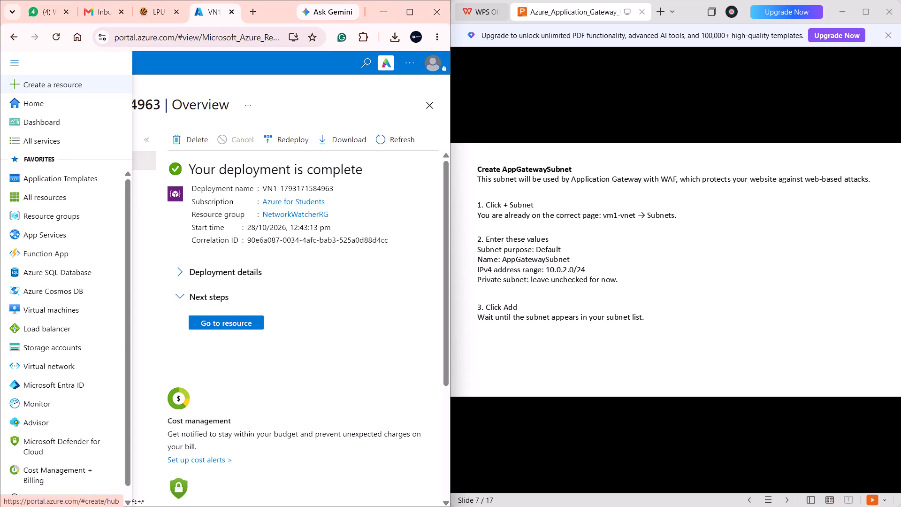
click(273, 108)
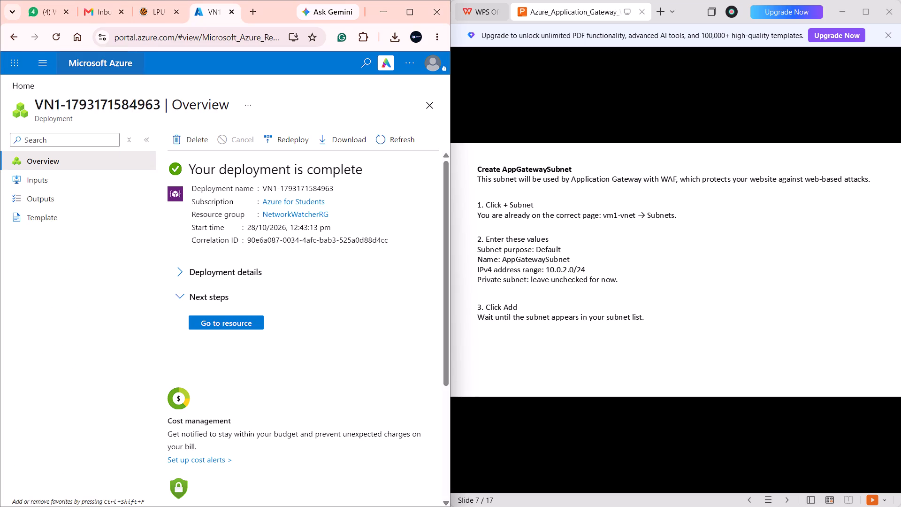
click(427, 99)
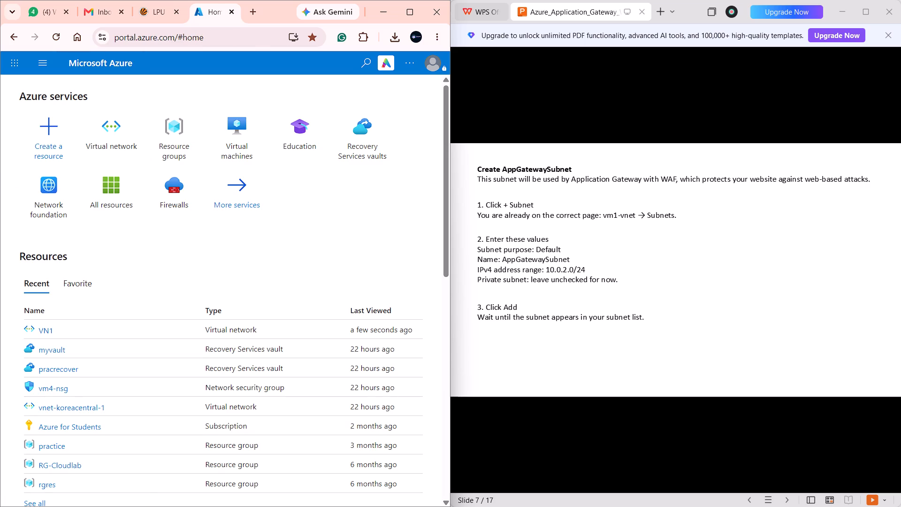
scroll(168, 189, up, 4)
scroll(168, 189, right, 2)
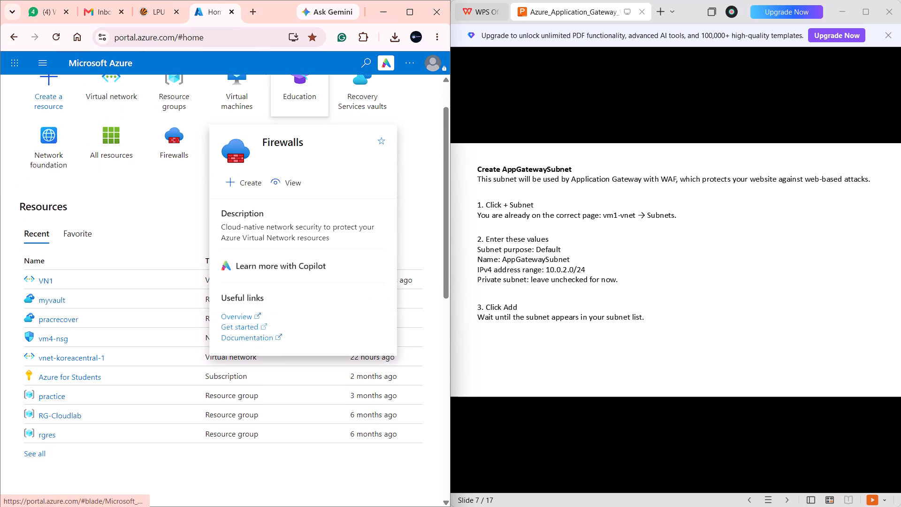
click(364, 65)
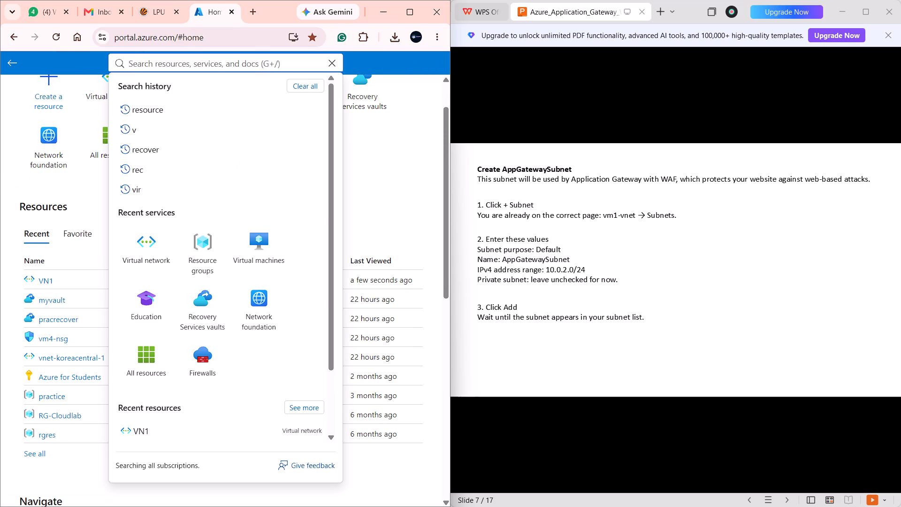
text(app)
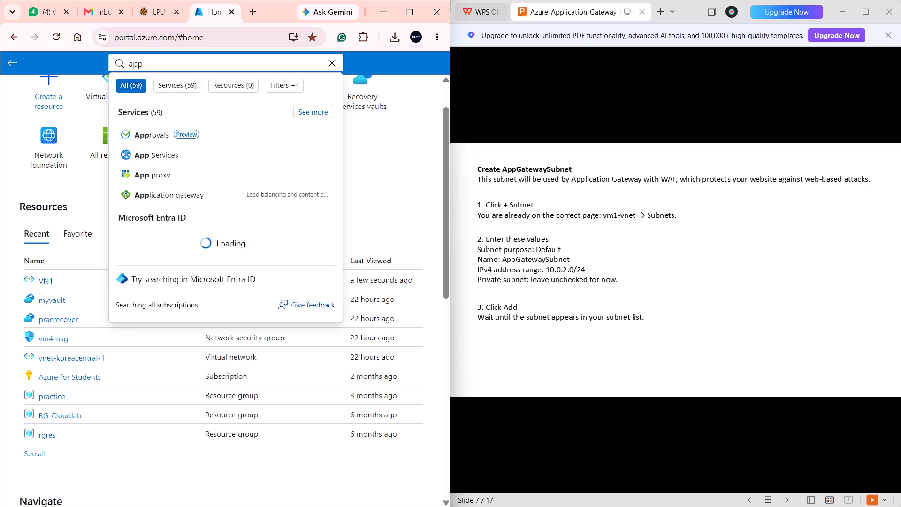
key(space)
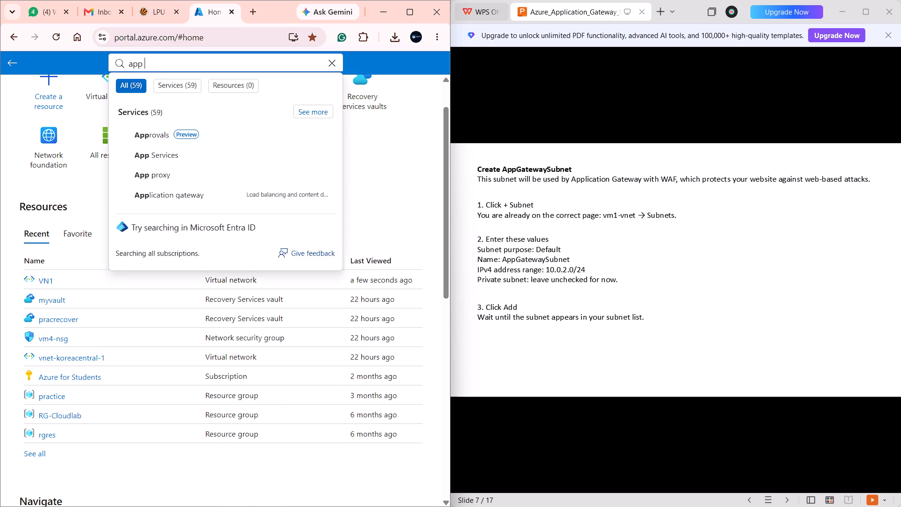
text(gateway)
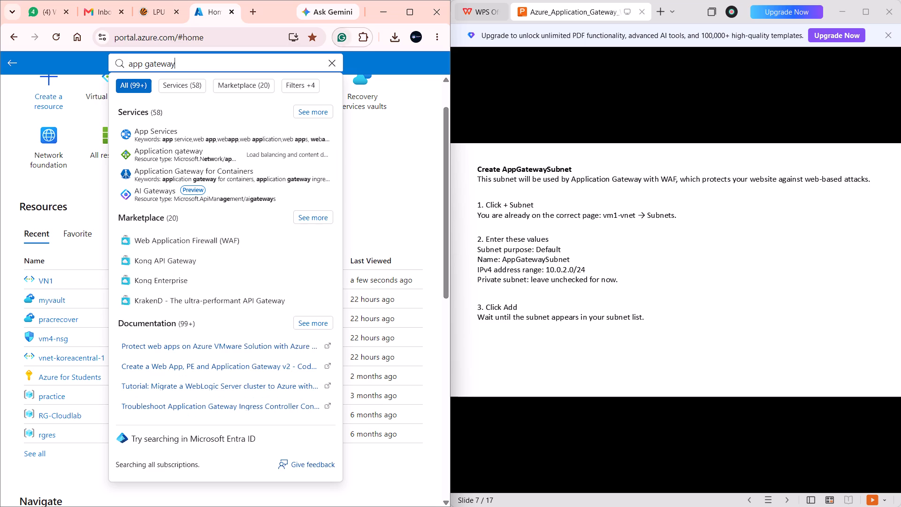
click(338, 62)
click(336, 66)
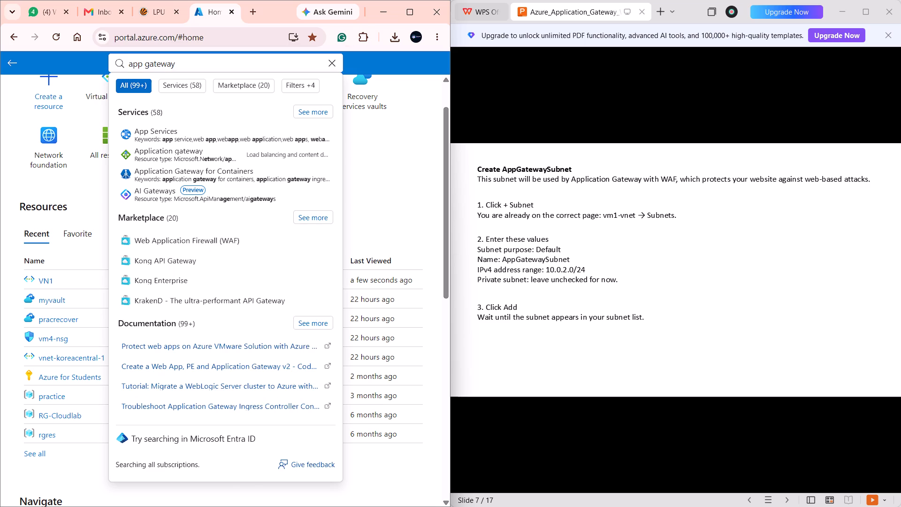
Open the Virtual network service from the recent services, maximize the browser window and open virtual network VN1.
click(156, 254)
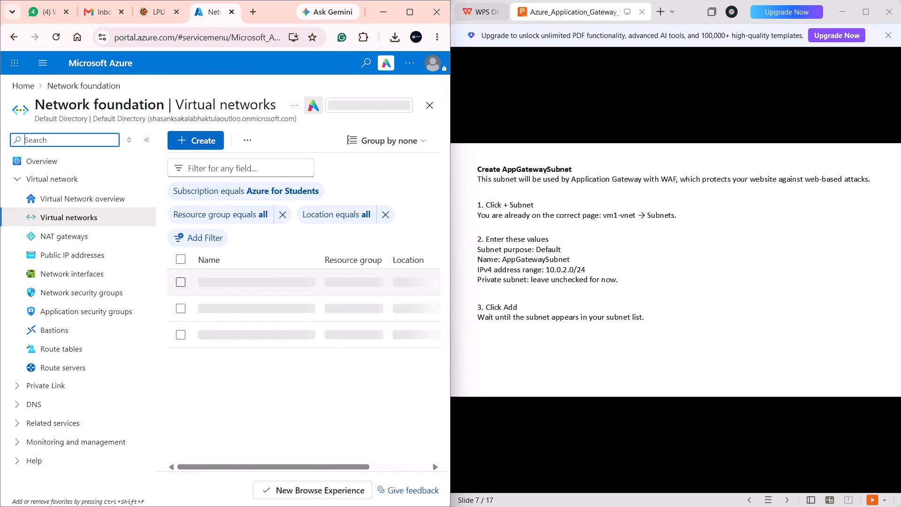
click(412, 7)
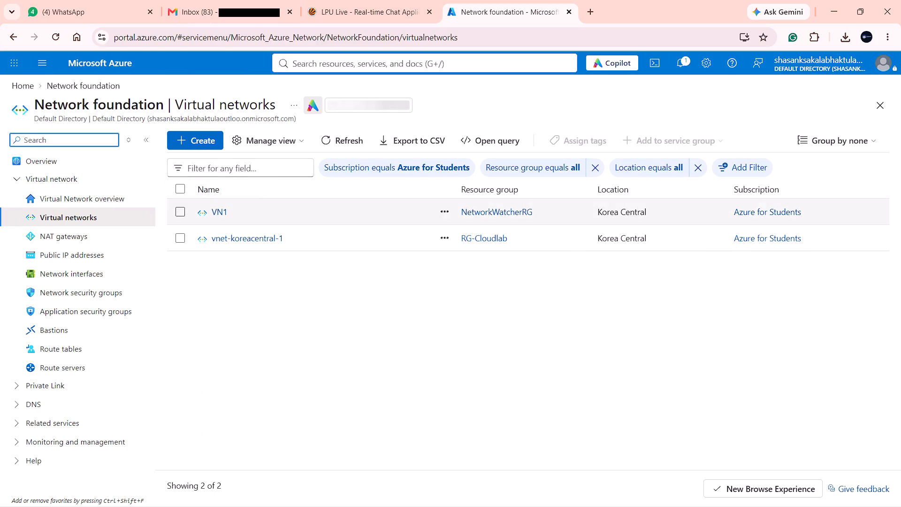
click(221, 214)
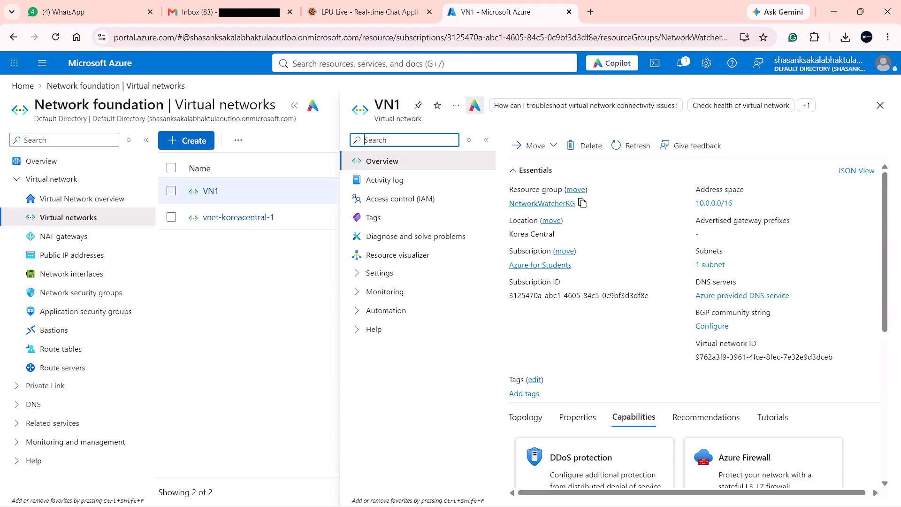
Look through VN1's overview capabilities, activity log and Access control (IAM) page.
scroll(571, 279, down, 4)
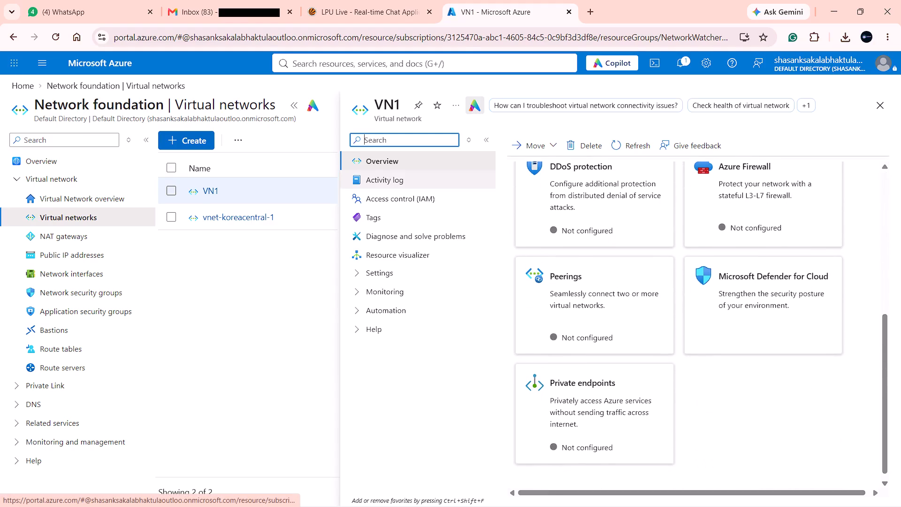
click(411, 177)
click(389, 199)
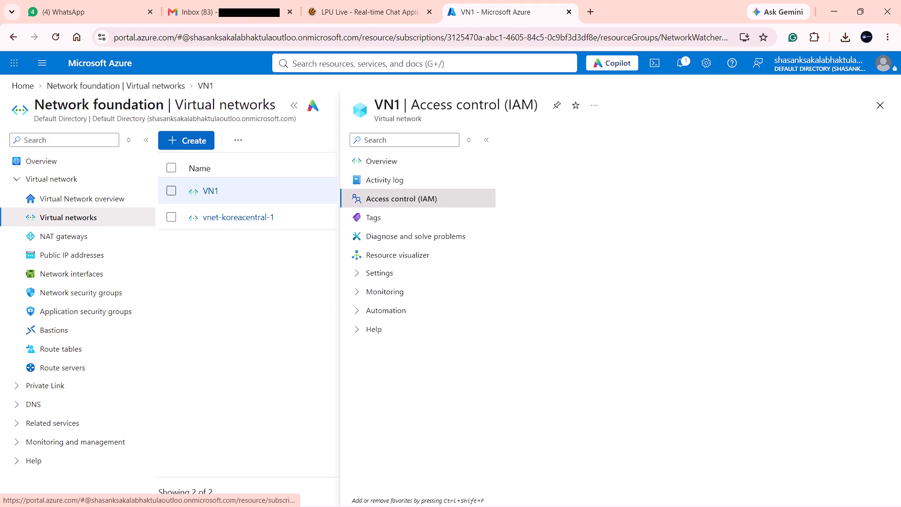
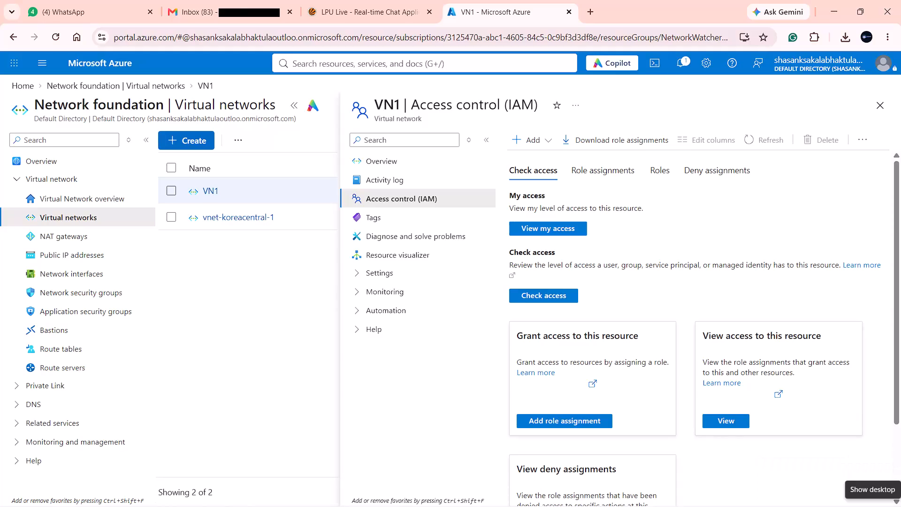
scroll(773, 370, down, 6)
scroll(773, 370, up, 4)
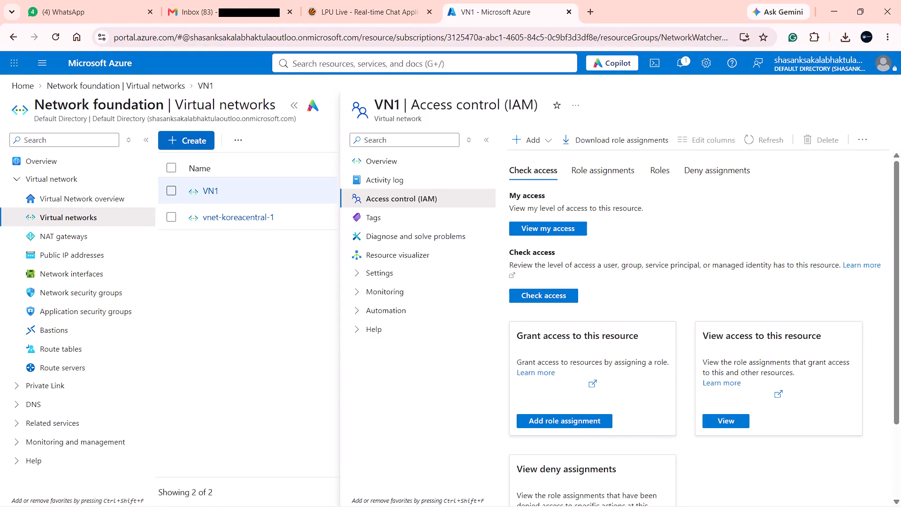
Delete virtual network VN1 from its overview page and refresh the list of virtual networks.
click(877, 109)
click(179, 212)
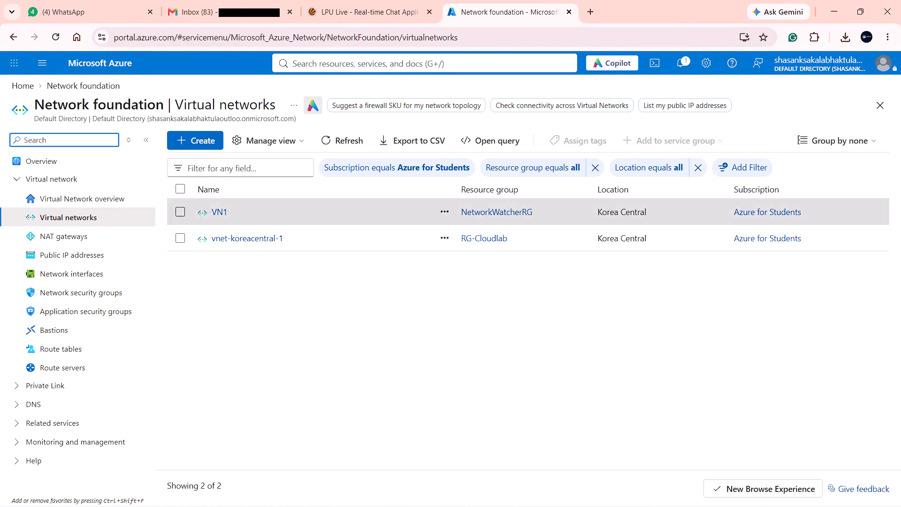
click(442, 202)
click(220, 210)
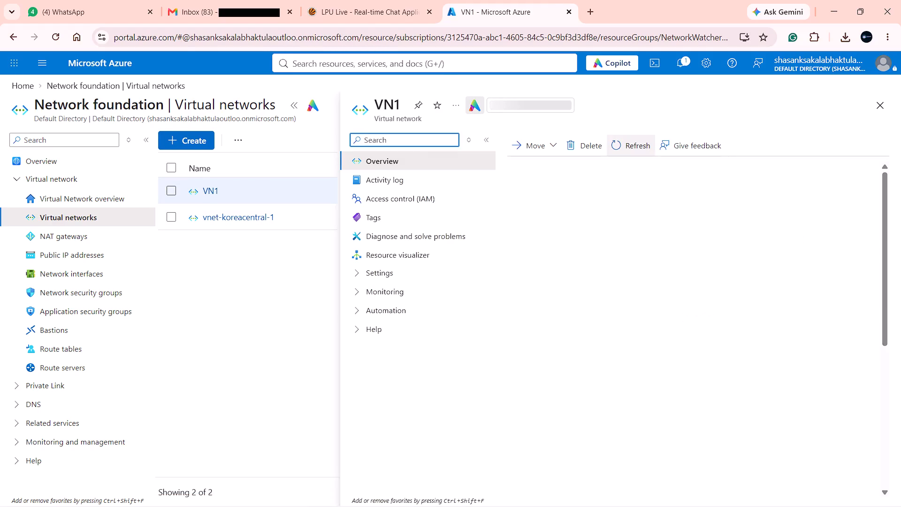
click(595, 144)
click(709, 339)
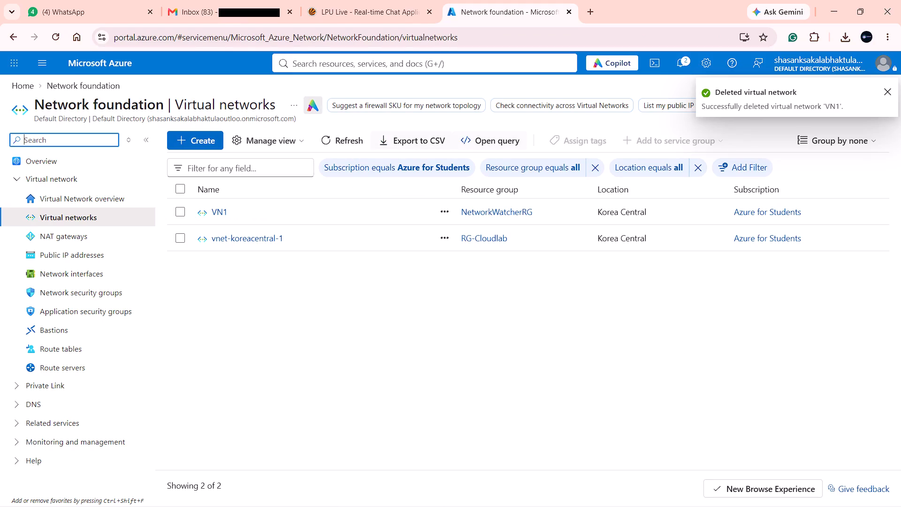
click(350, 139)
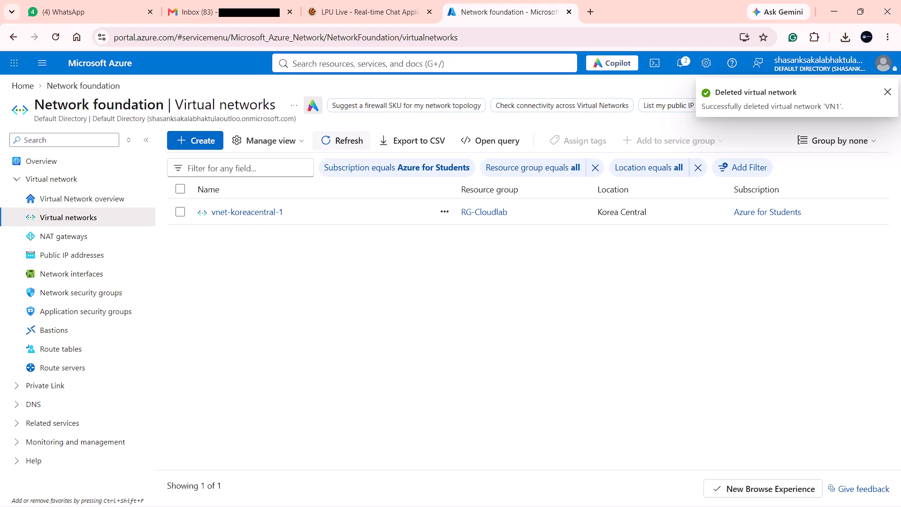
Start creating a new virtual network named VN1, keeping the preset subscription, resource group and region.
click(195, 148)
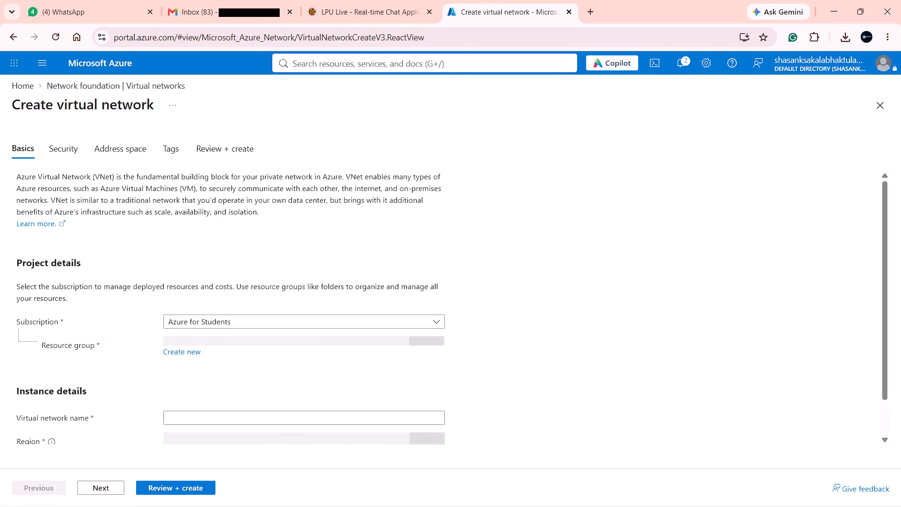
click(231, 424)
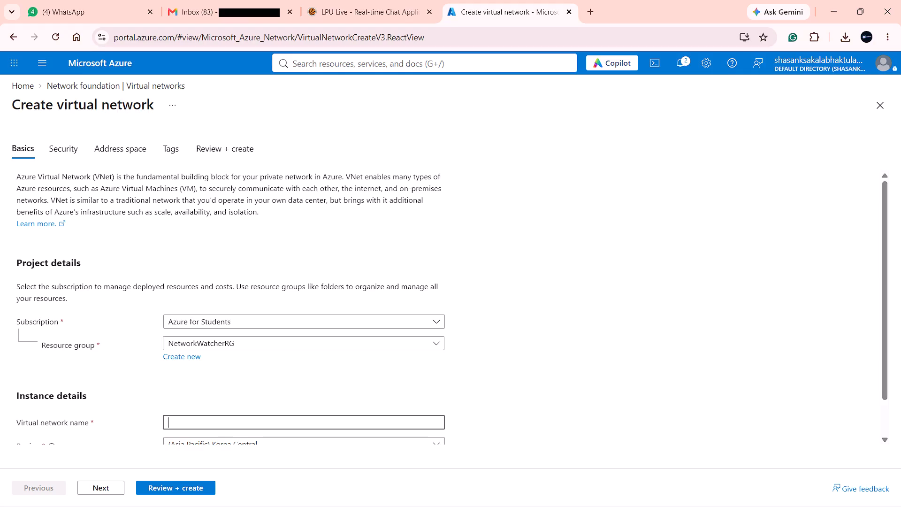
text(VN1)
scroll(236, 417, down, 3)
scroll(368, 397, down, 2)
Look through the new virtual network's security, address space and subnet settings, and open its tags settings.
click(73, 150)
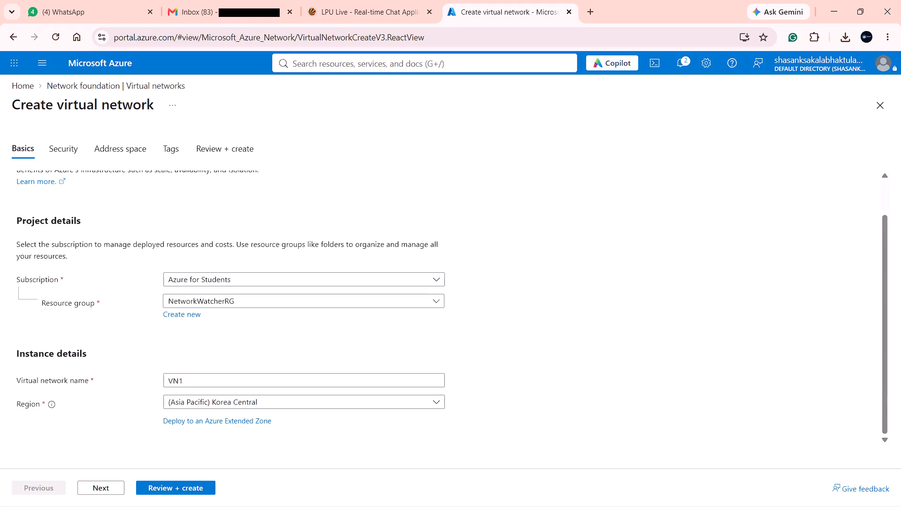
click(137, 153)
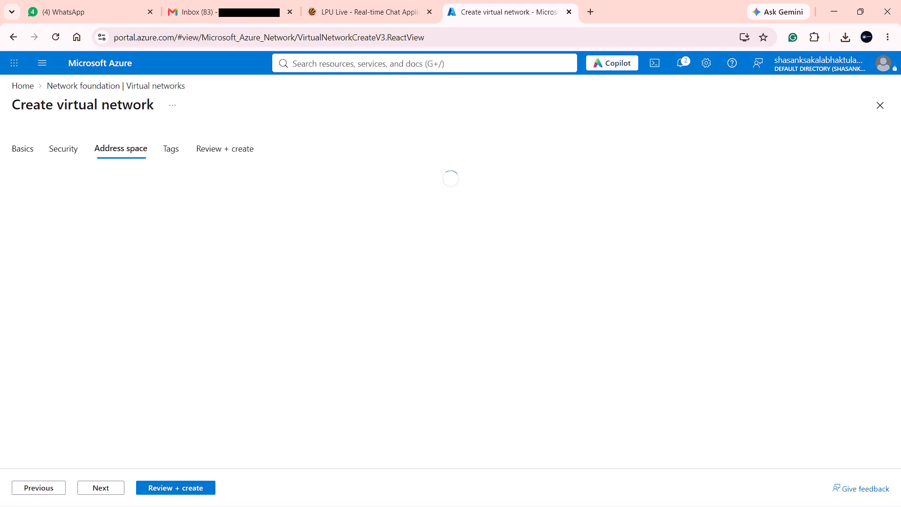
click(72, 144)
click(154, 144)
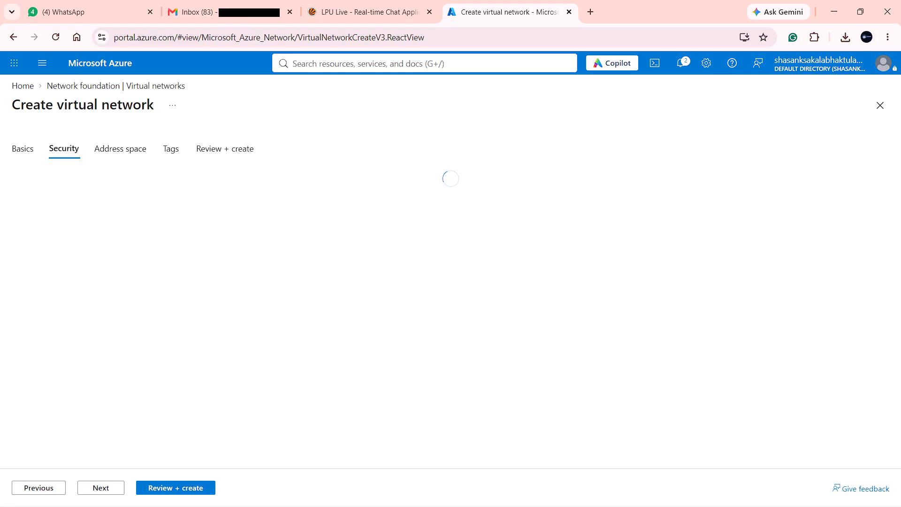
click(117, 149)
scroll(117, 149, down, 5)
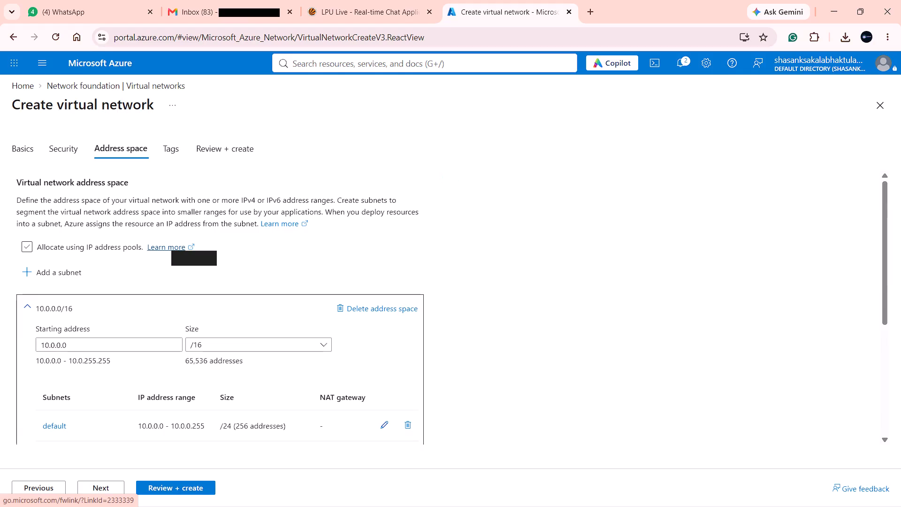
scroll(204, 194, down, 3)
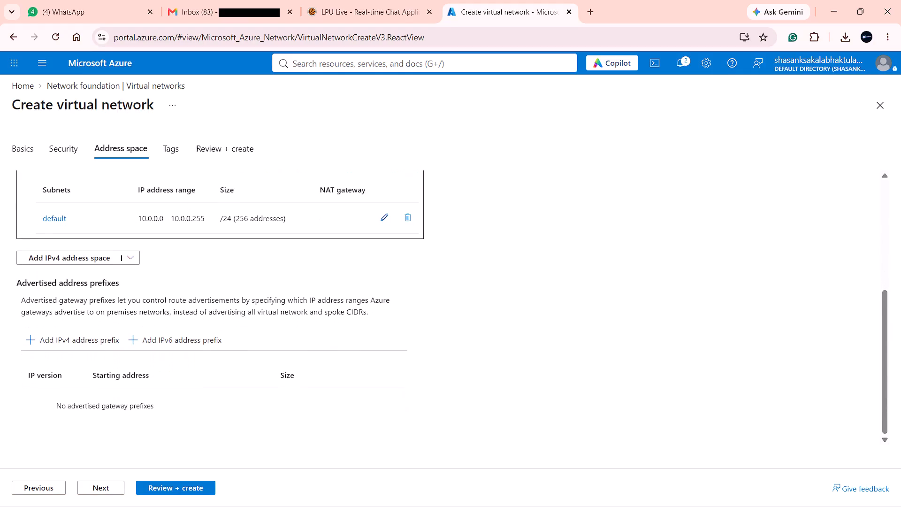
scroll(204, 194, up, 3)
click(171, 145)
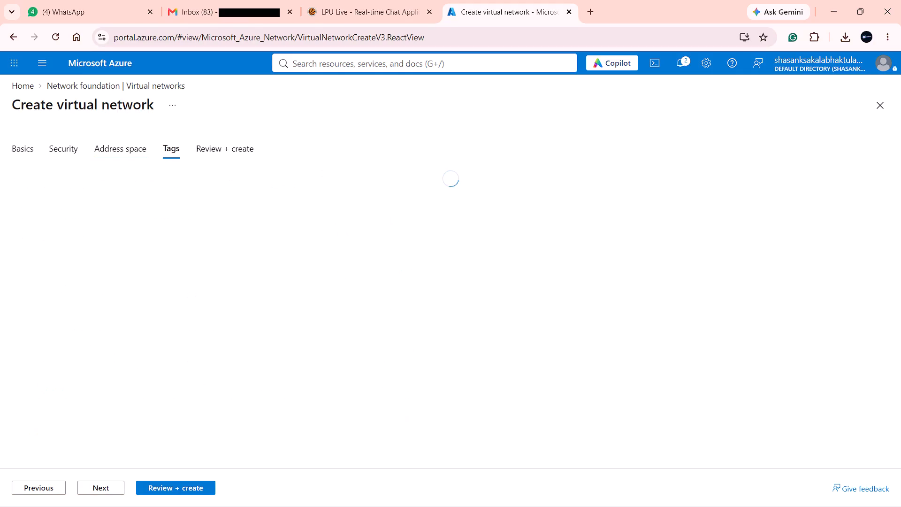
Skip the tags, validate the configuration and create virtual network VN1 in resource group NetworkWatcherRG.
click(74, 151)
click(206, 152)
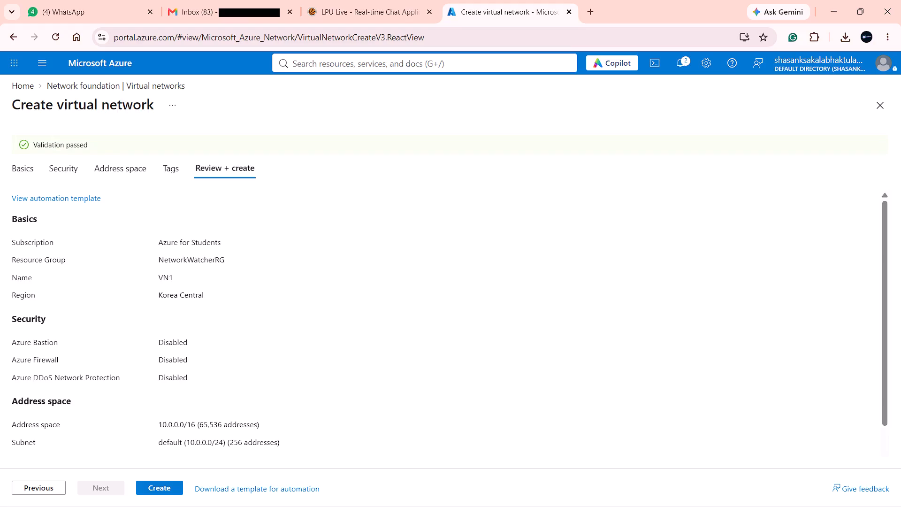
click(164, 490)
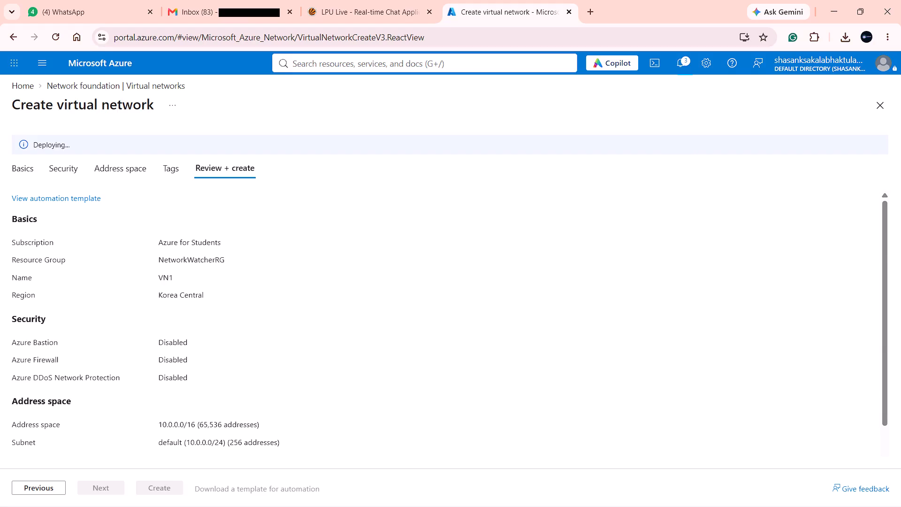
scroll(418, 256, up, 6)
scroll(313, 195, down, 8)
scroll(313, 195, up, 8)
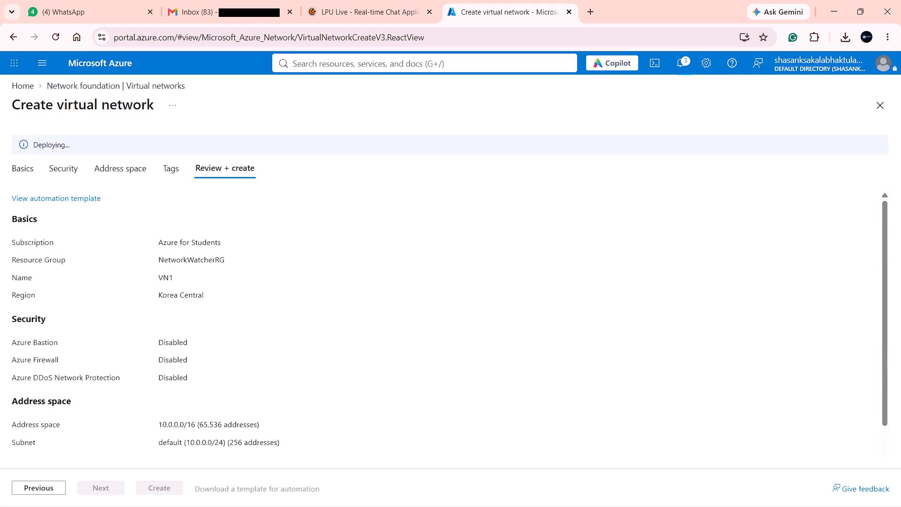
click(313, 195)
Leave the virtual network creation form and close the VN1 deployment overview to return to the Azure portal home page.
click(887, 109)
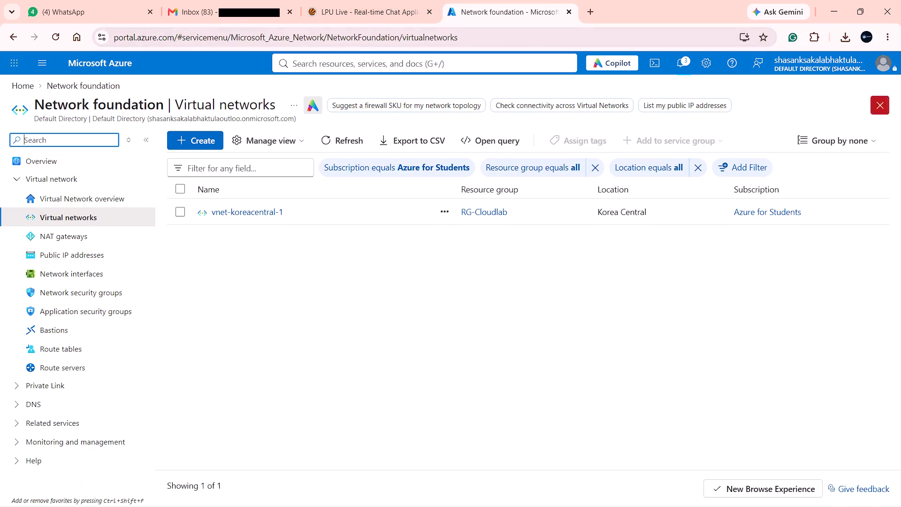
click(395, 69)
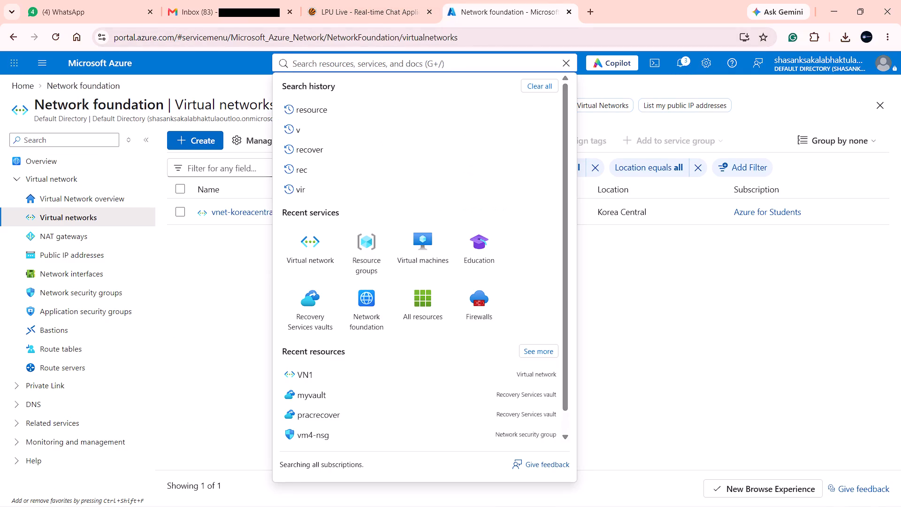
click(411, 241)
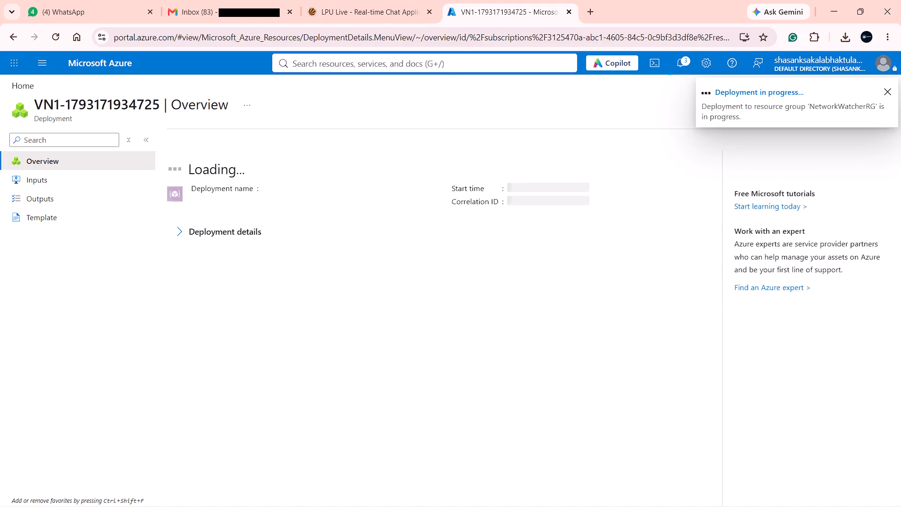
click(337, 298)
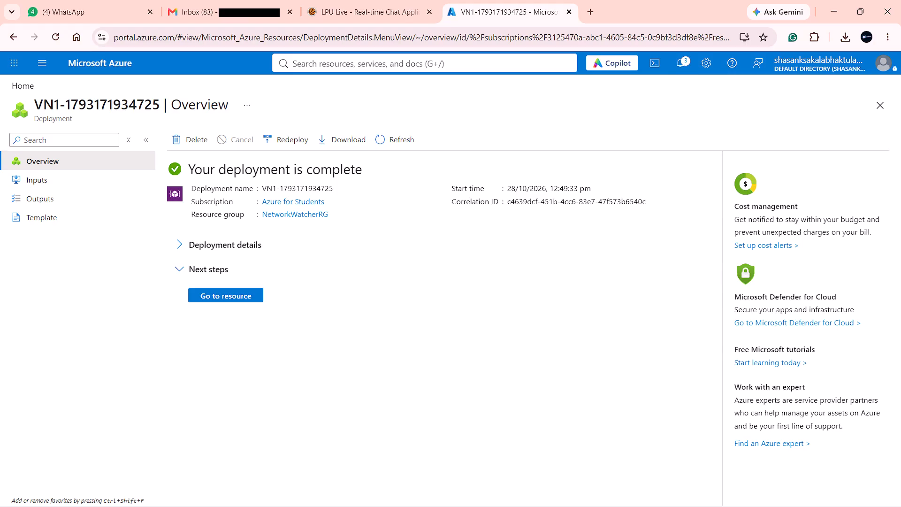
click(879, 105)
Go to the Virtual machines service and open the creation form for a new single virtual machine.
scroll(422, 238, up, 2)
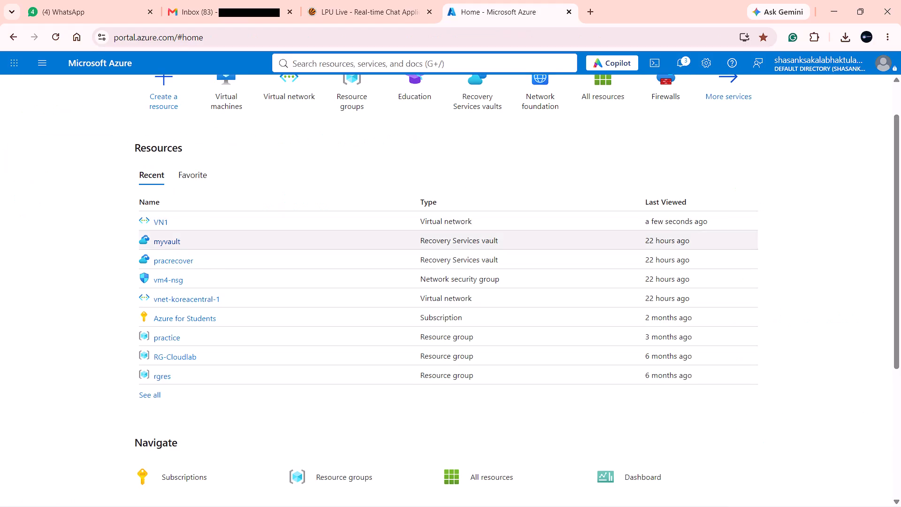
scroll(422, 238, up, 2)
click(227, 141)
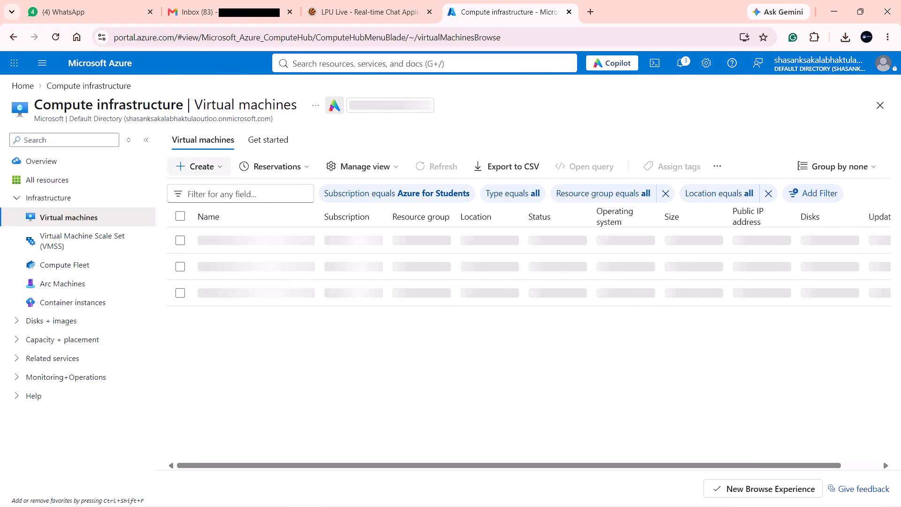
click(192, 167)
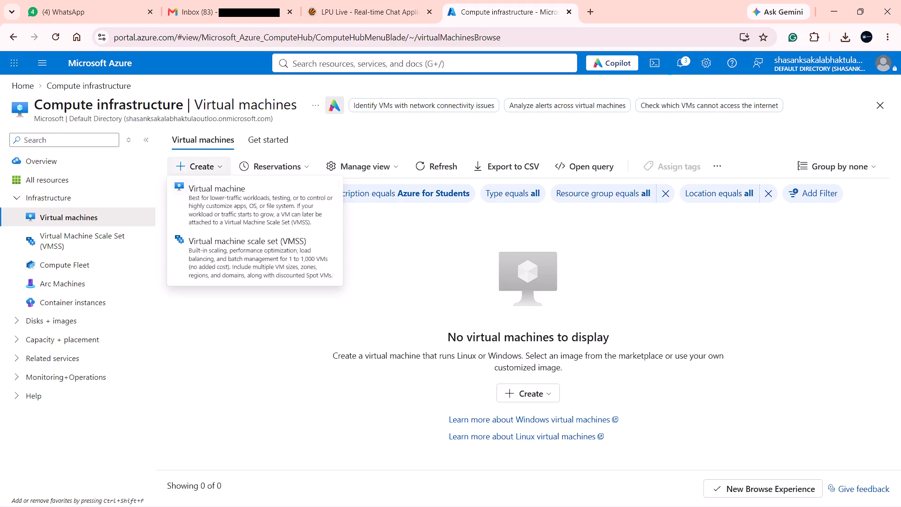
click(208, 184)
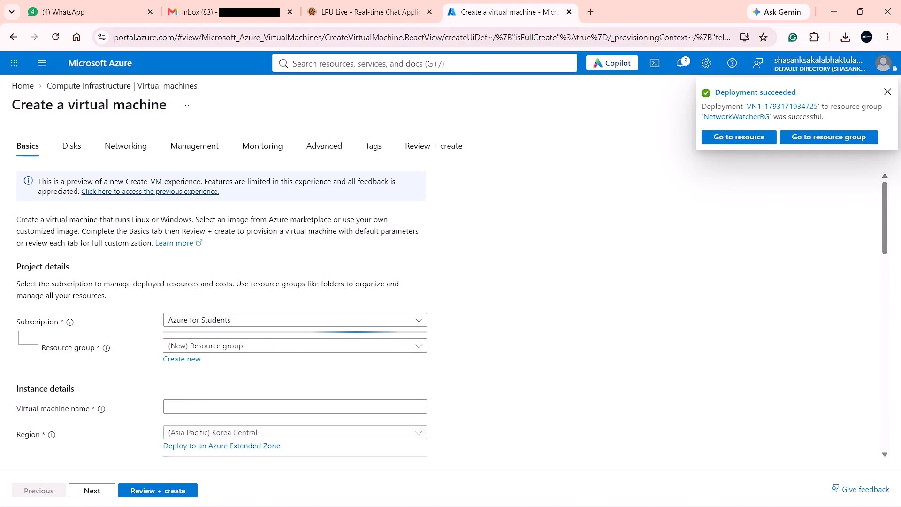
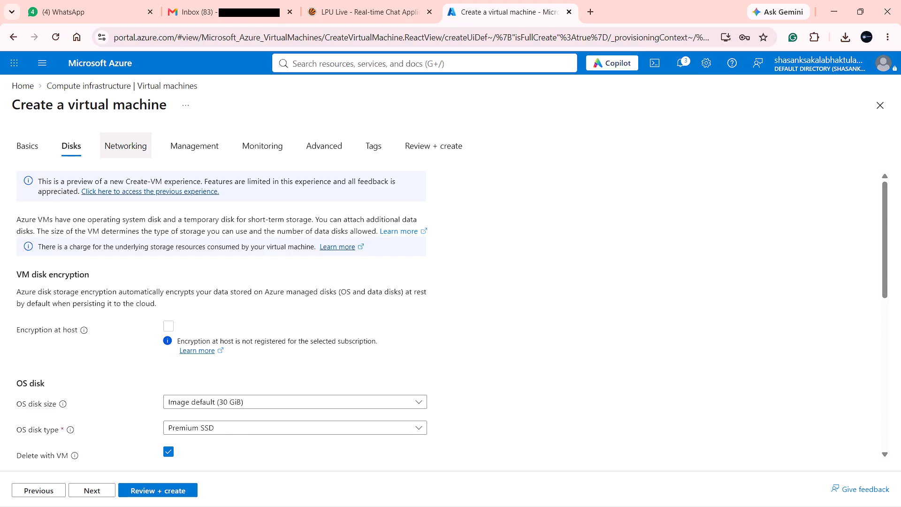
Examine the new virtual machine's networking settings, including virtual network, subnet, public IP, inbound ports and load balancing options.
click(125, 147)
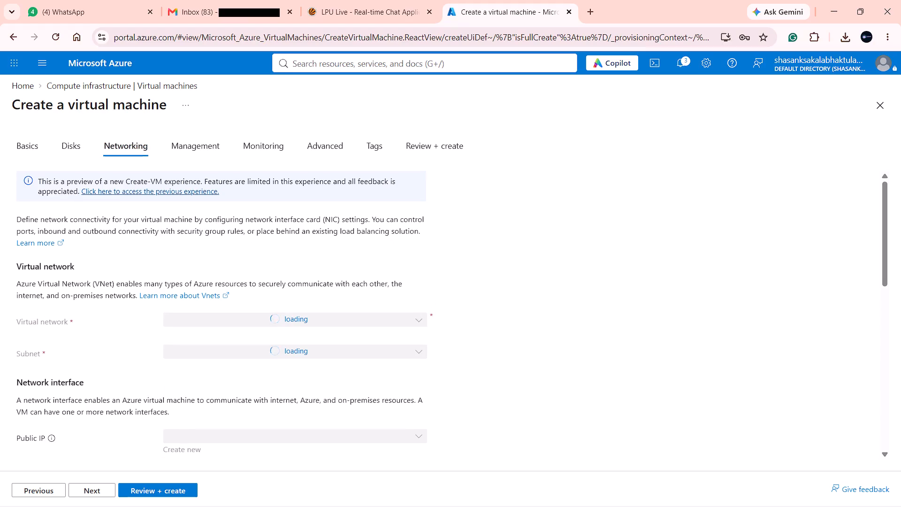
scroll(171, 303, down, 10)
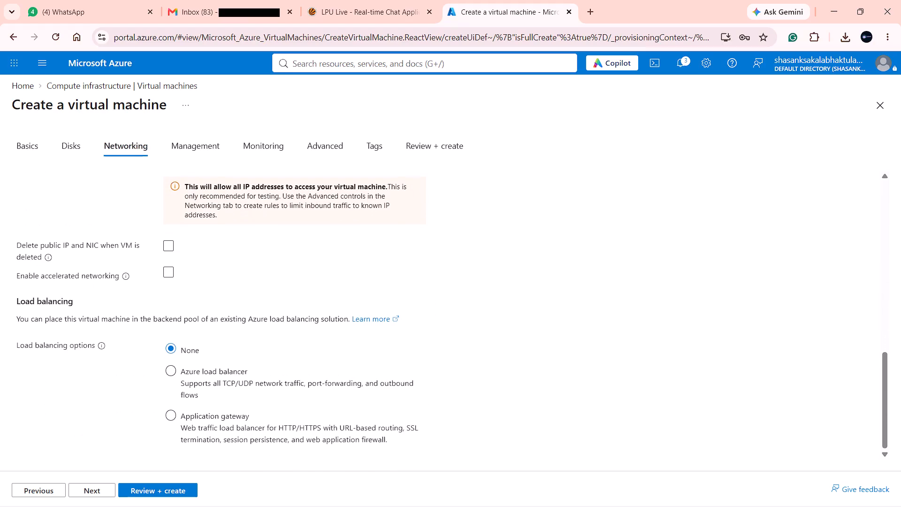
scroll(171, 303, up, 9)
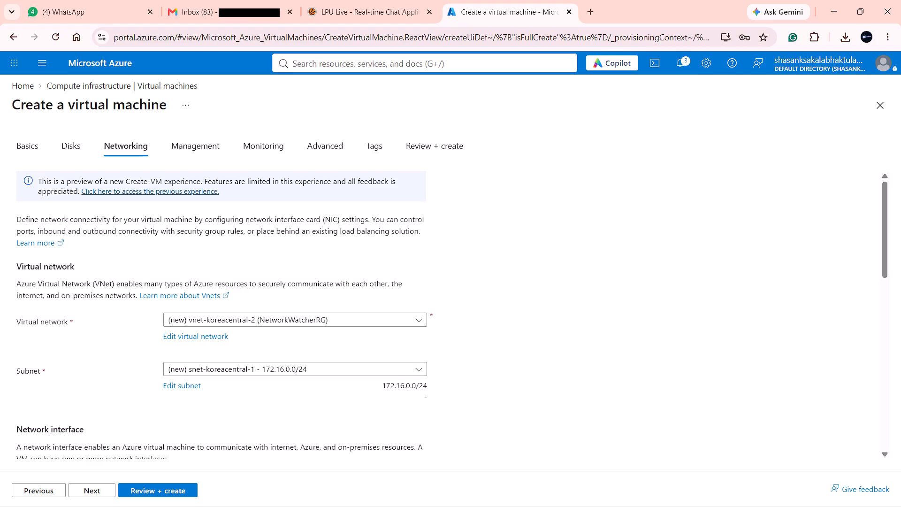
click(374, 63)
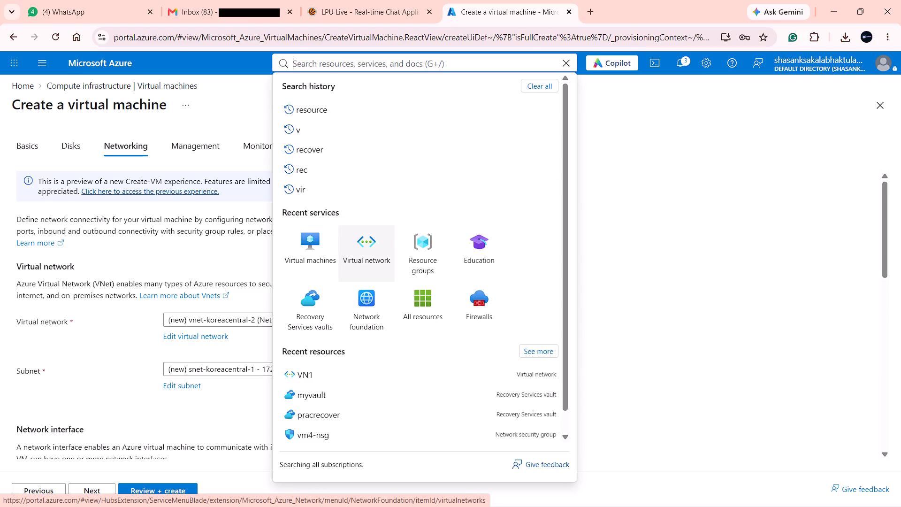
click(91, 334)
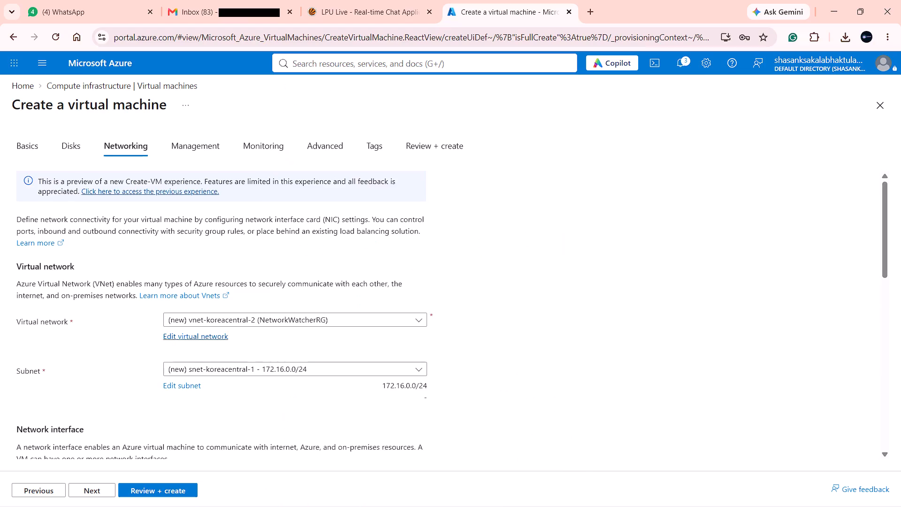
scroll(330, 274, down, 4)
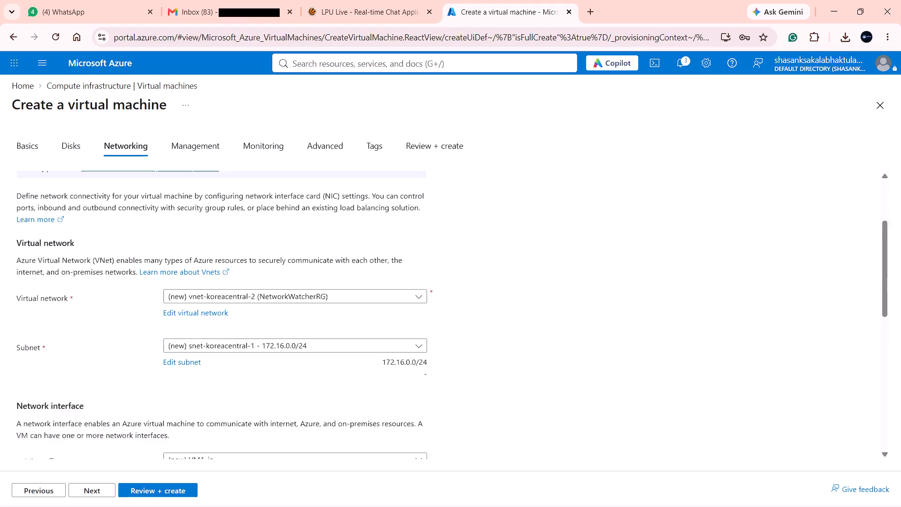
scroll(330, 274, down, 2)
scroll(221, 341, down, 10)
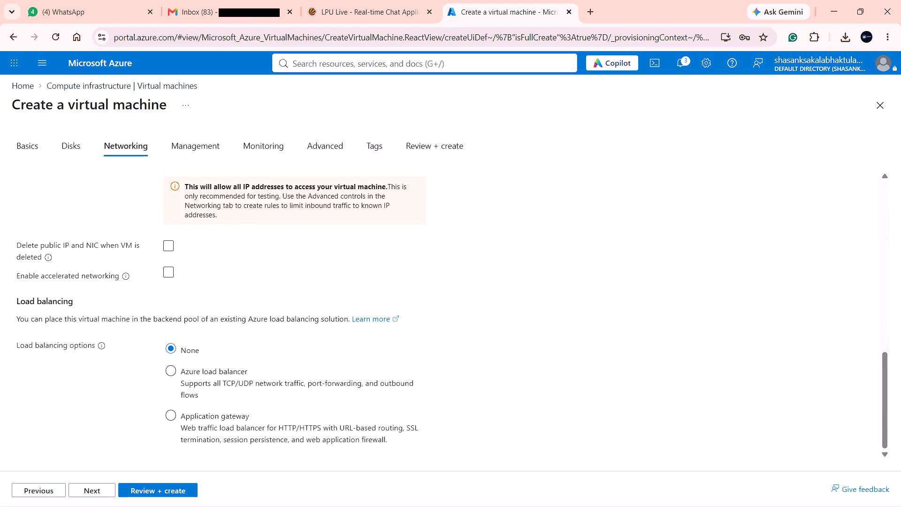
scroll(229, 382, up, 2)
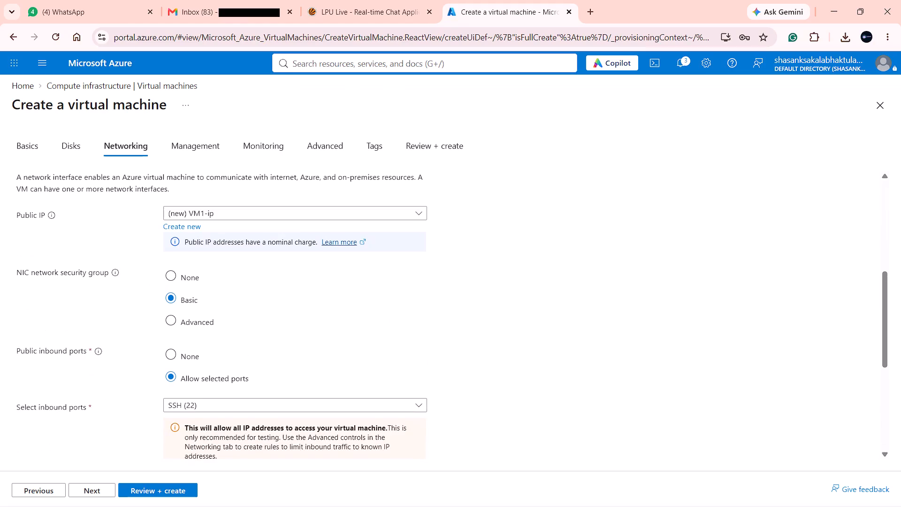
scroll(242, 334, up, 1)
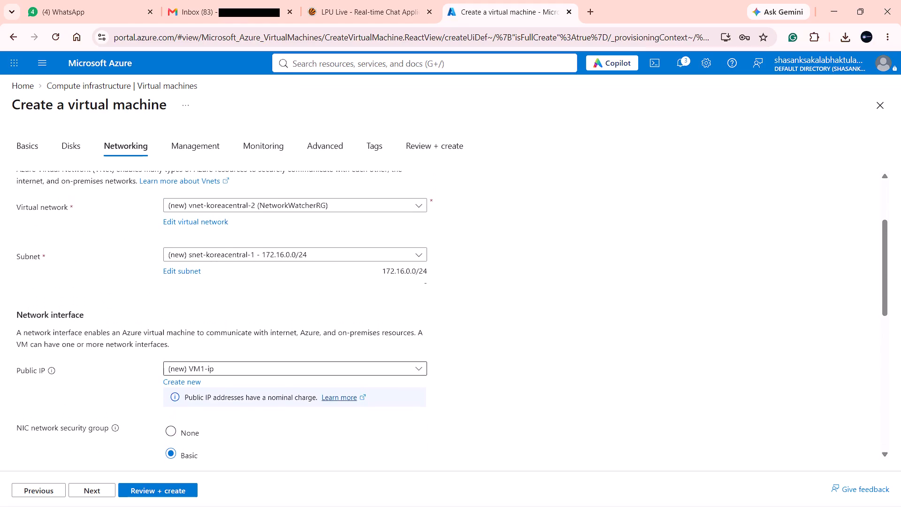
scroll(259, 373, up, 1)
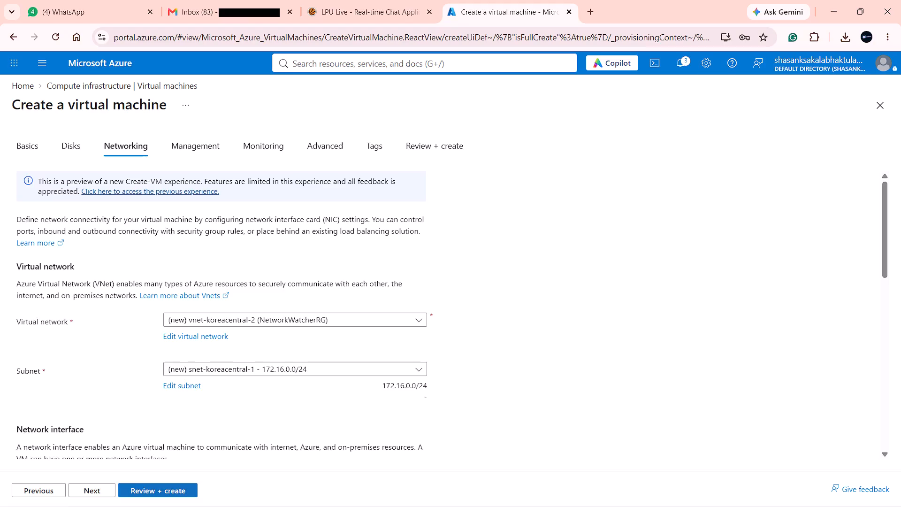
Keep the default networking settings and submit the virtual machine configuration for validation.
click(160, 488)
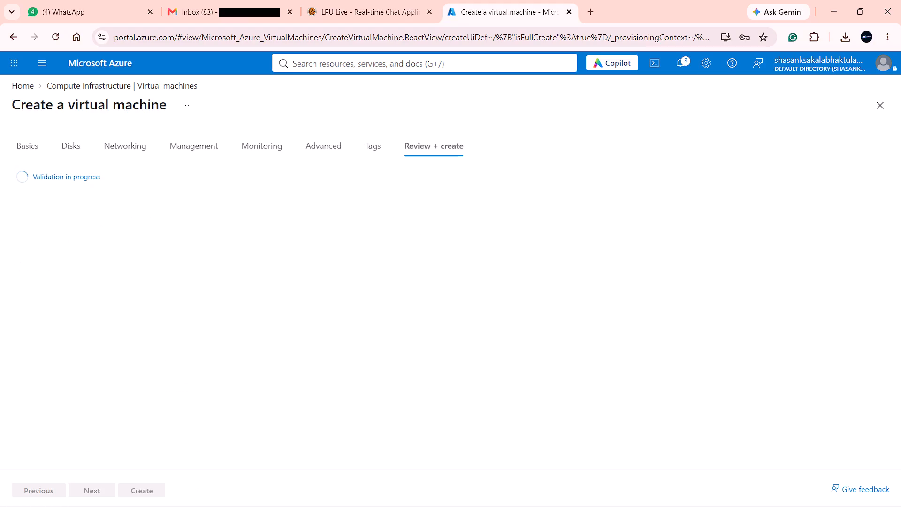
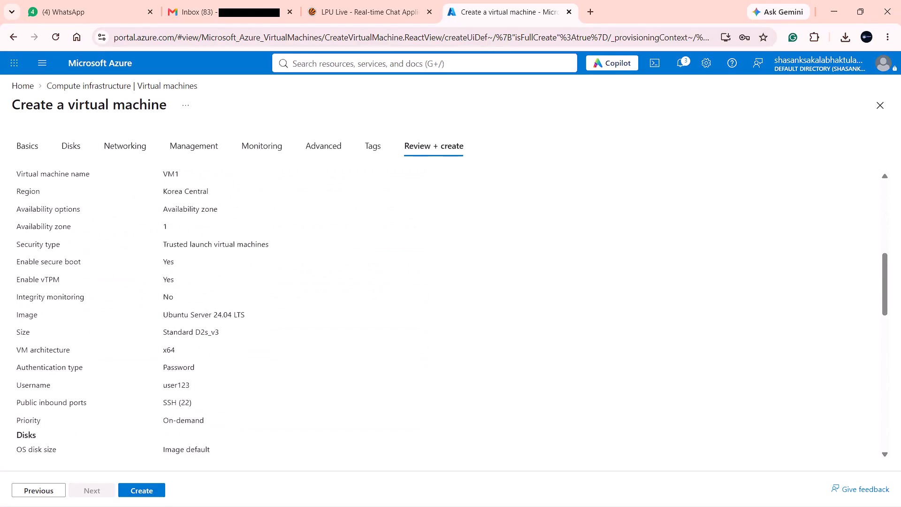
Check the configuration summary for VM1 and start the virtual machine's deployment.
scroll(294, 373, up, 3)
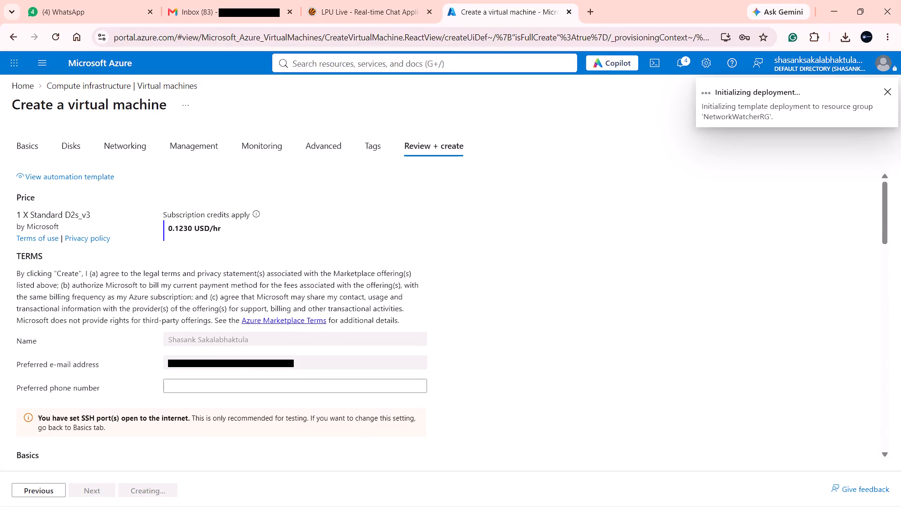
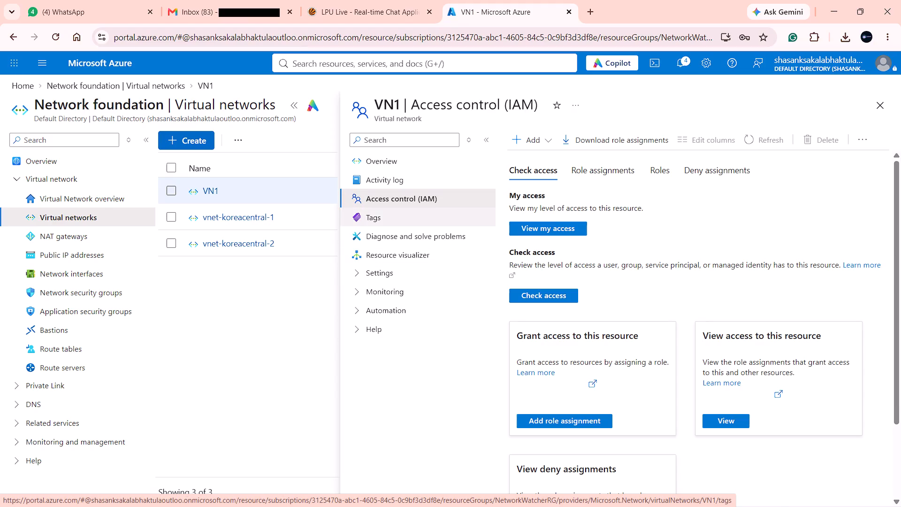
Open the subnets of virtual network VN1, start adding a new subnet and look through its settings form.
click(372, 268)
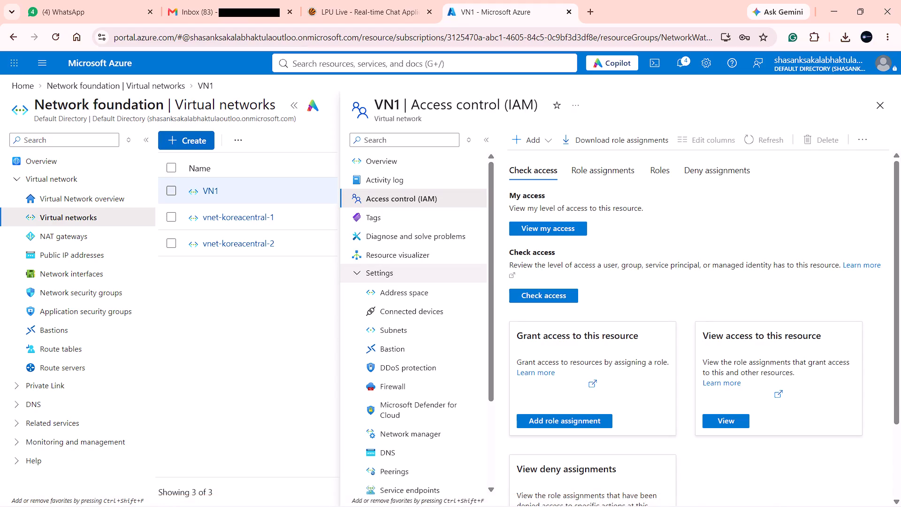
click(405, 327)
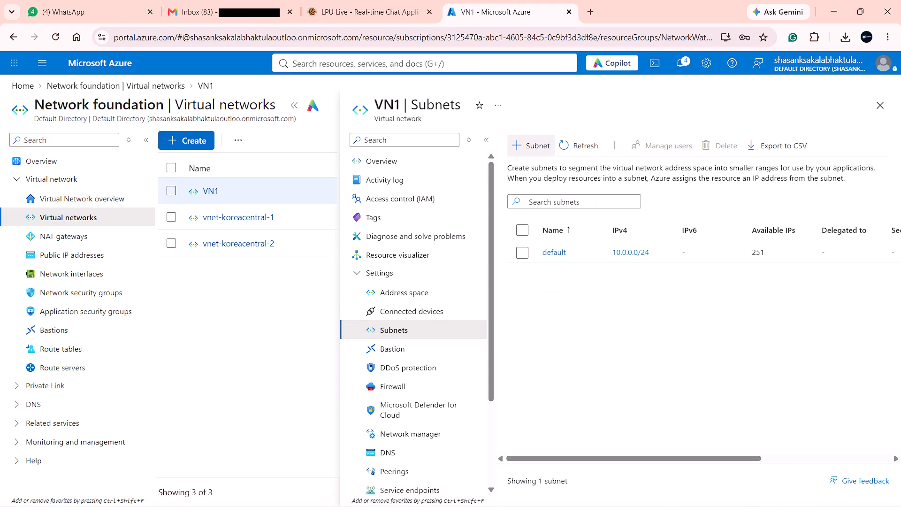
click(524, 139)
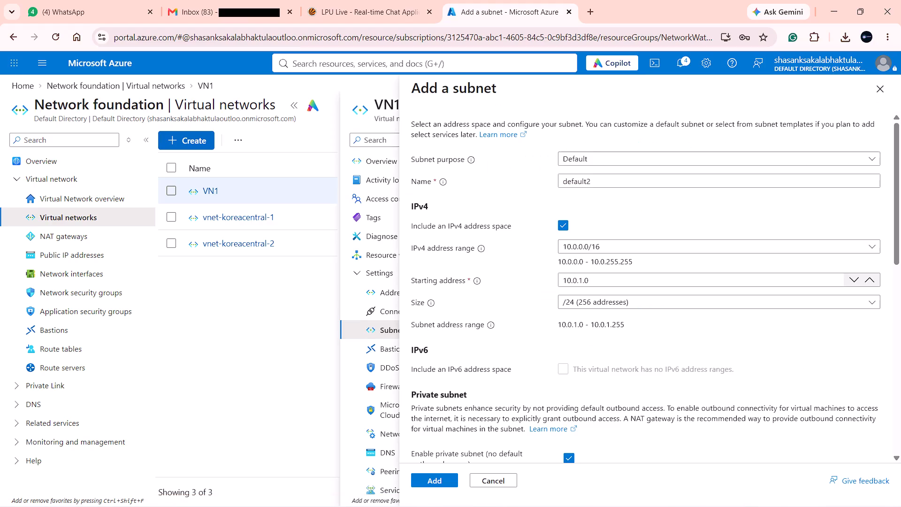
scroll(695, 270, down, 10)
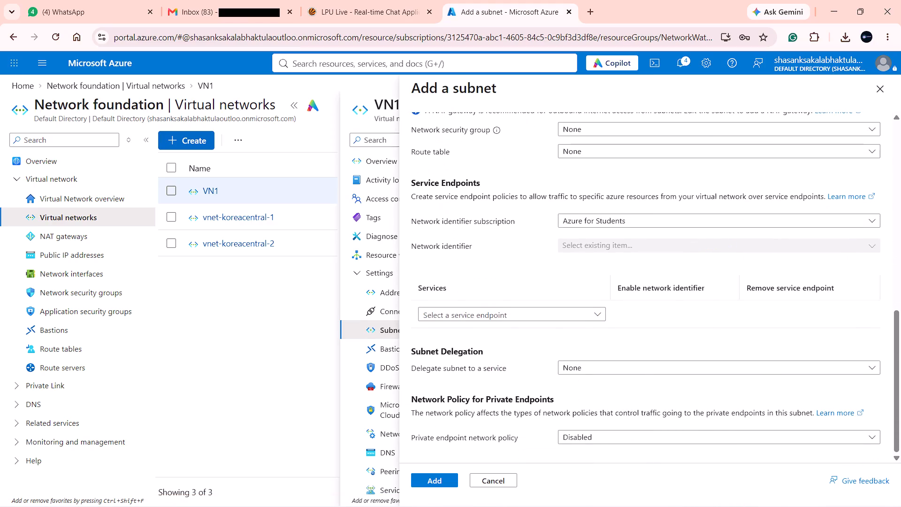
scroll(695, 270, down, 1)
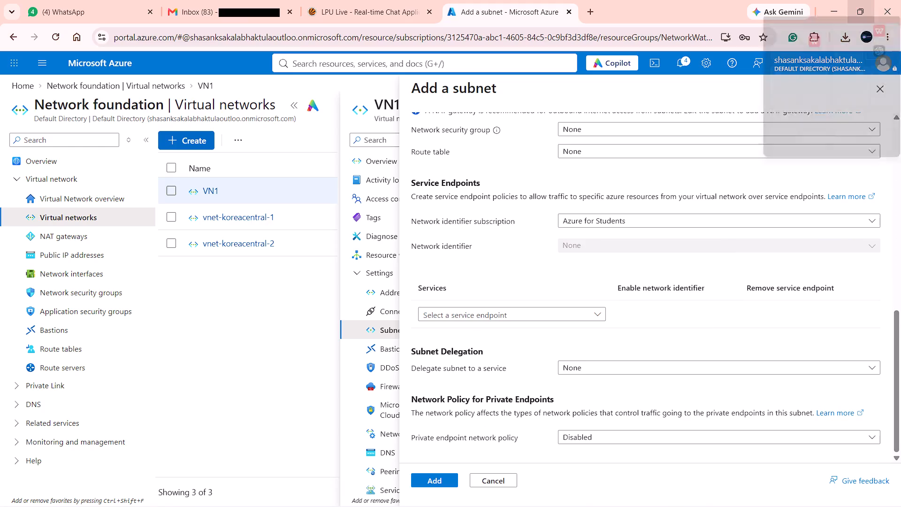
Arrange the browser side by side with the Azure Application Gateway instruction slides.
click(785, 40)
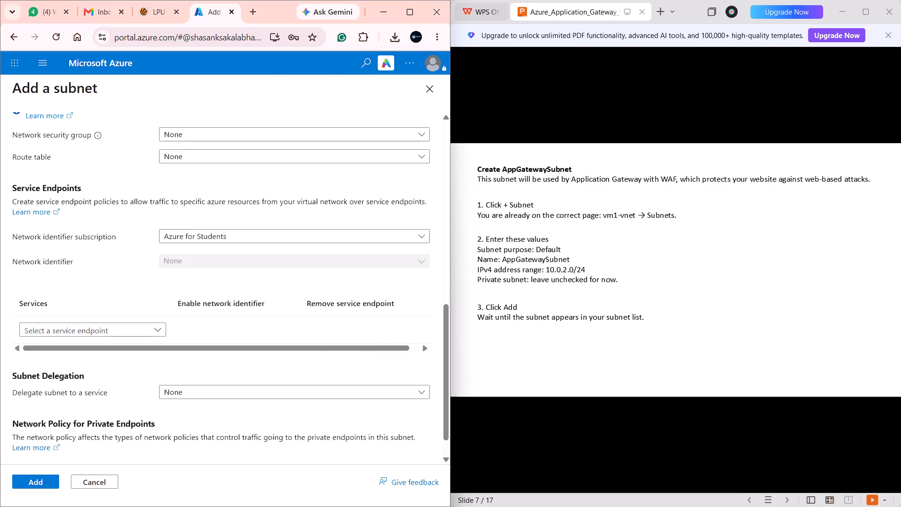
Check the available subnet purpose options and keep Default.
scroll(228, 152, up, 9)
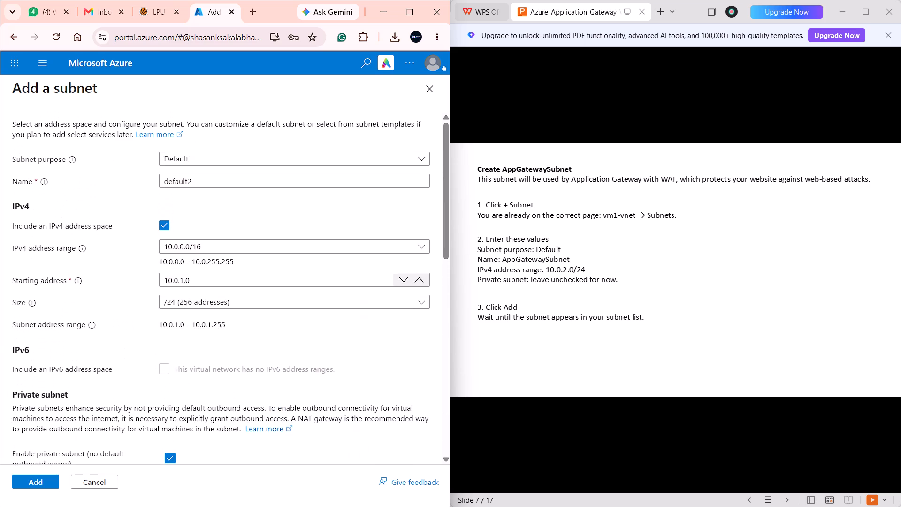
click(283, 159)
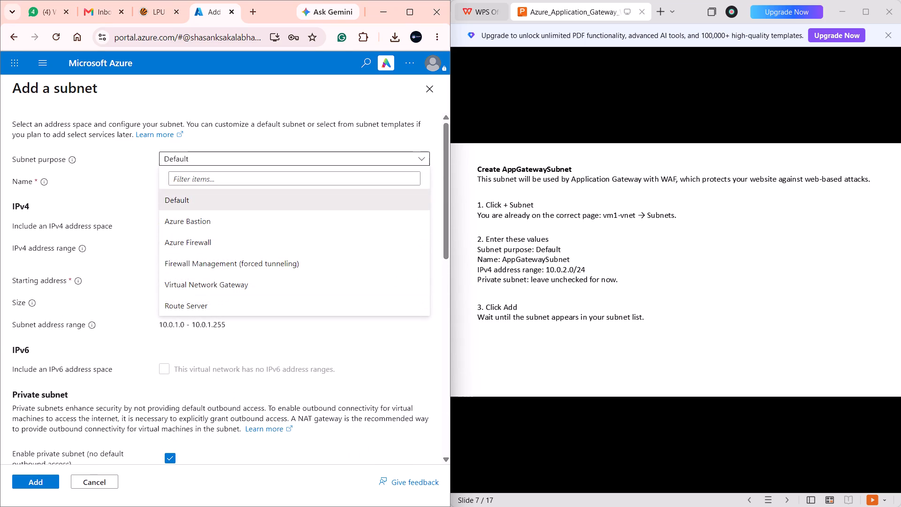
scroll(263, 260, down, 2)
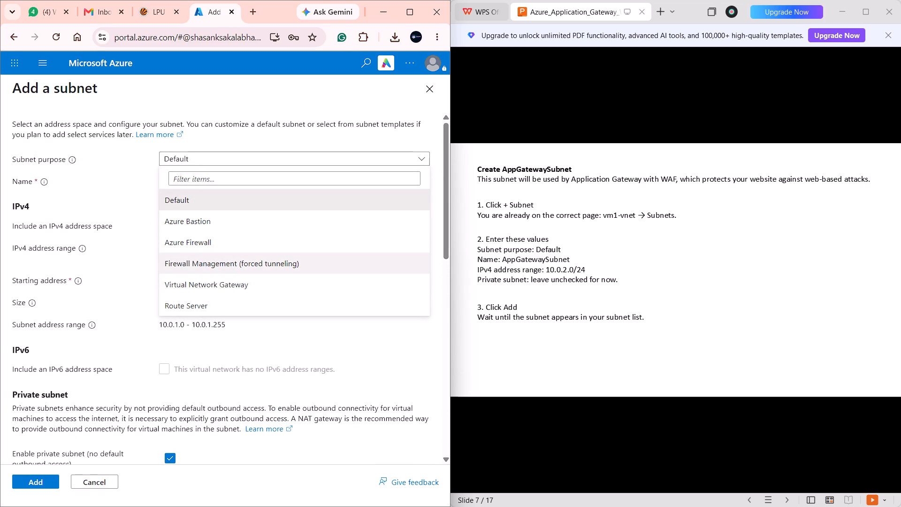
click(132, 179)
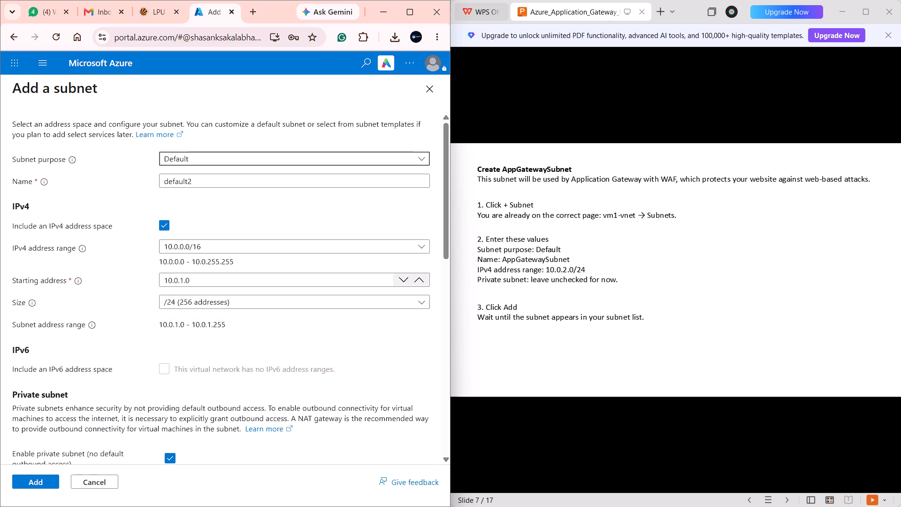
Name the new subnet AppGatewaySubnet.
click(198, 183)
click(198, 183)
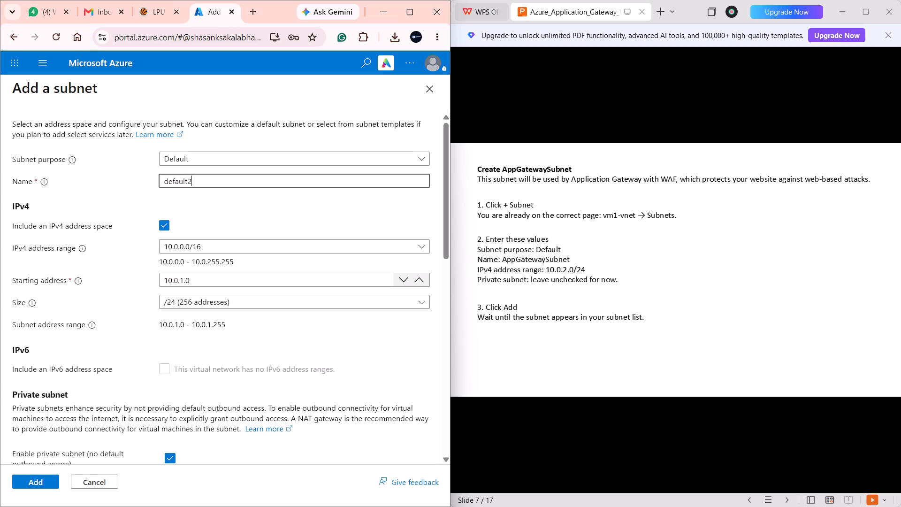
click(292, 180)
key(BackSpace)
key(BackSpace)
key(BackSpace)
key(BackSpace)
key(BackSpace)
key(BackSpace)
key(BackSpace)
key(BackSpace)
key(BackSpace)
key(BackSpace)
key(BackSpace)
key(BackSpace)
key(BackSpace)
key(BackSpace)
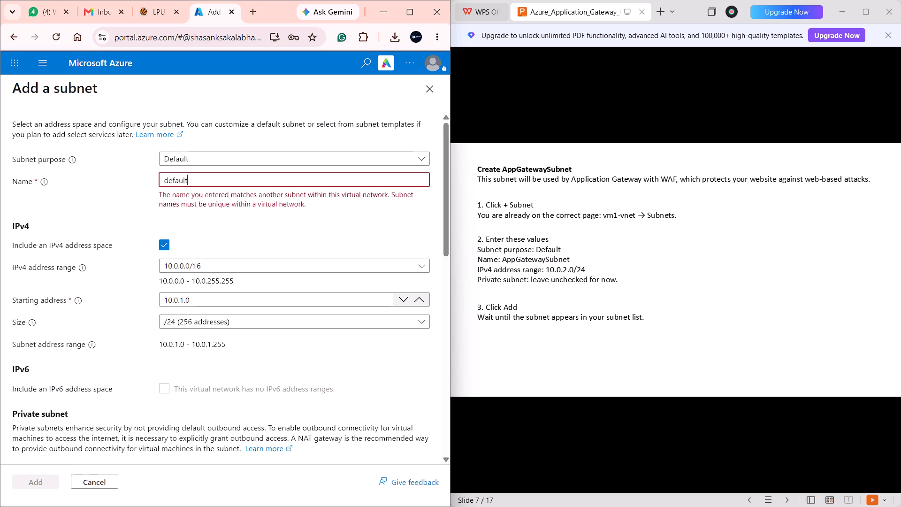
text(App)
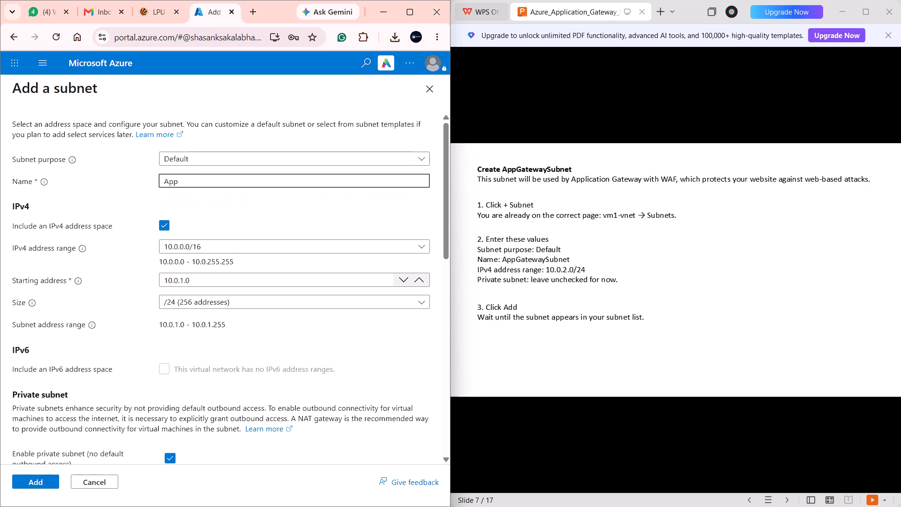
text(Gate)
text(way)
text(Subnet)
click(314, 203)
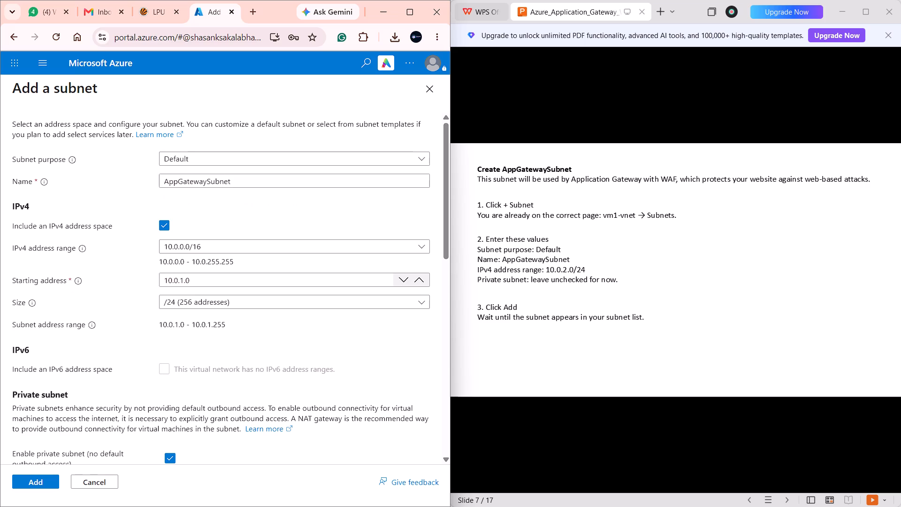
click(262, 228)
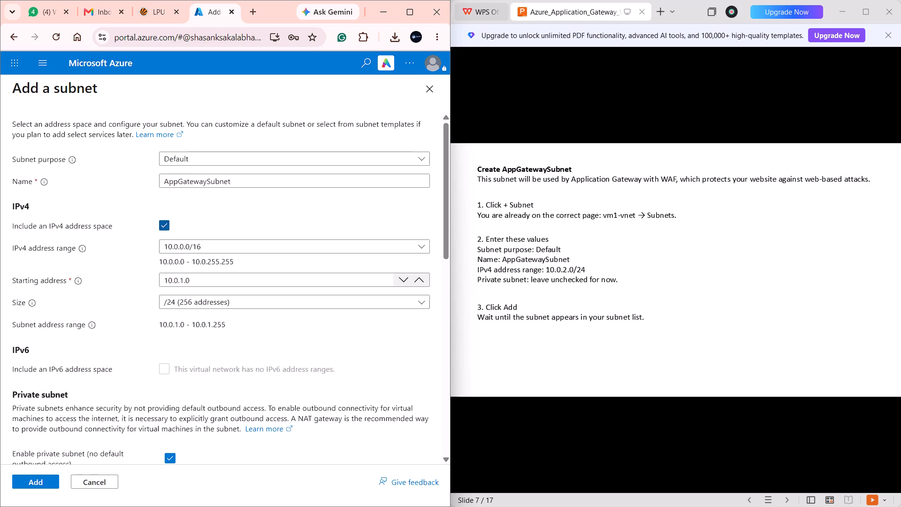
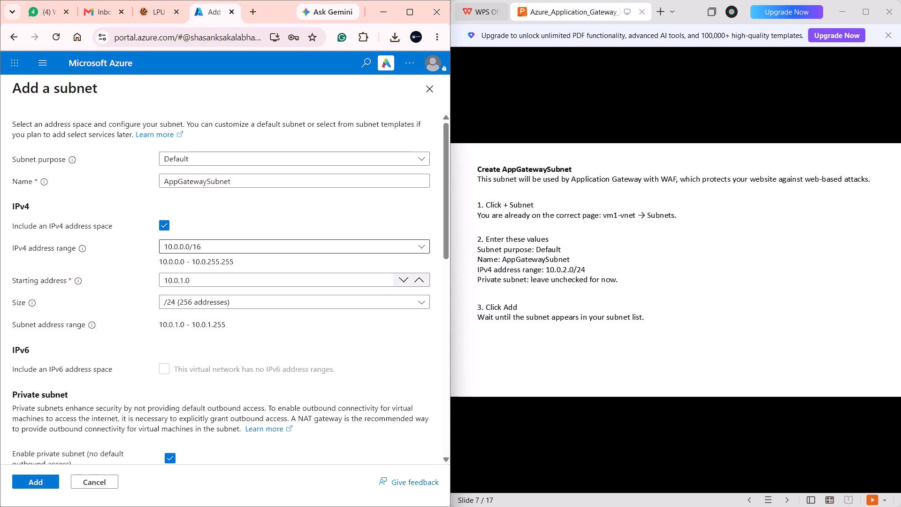
Check the available IPv4 address range options for the new subnet and keep 10.0.0.0/16.
click(248, 247)
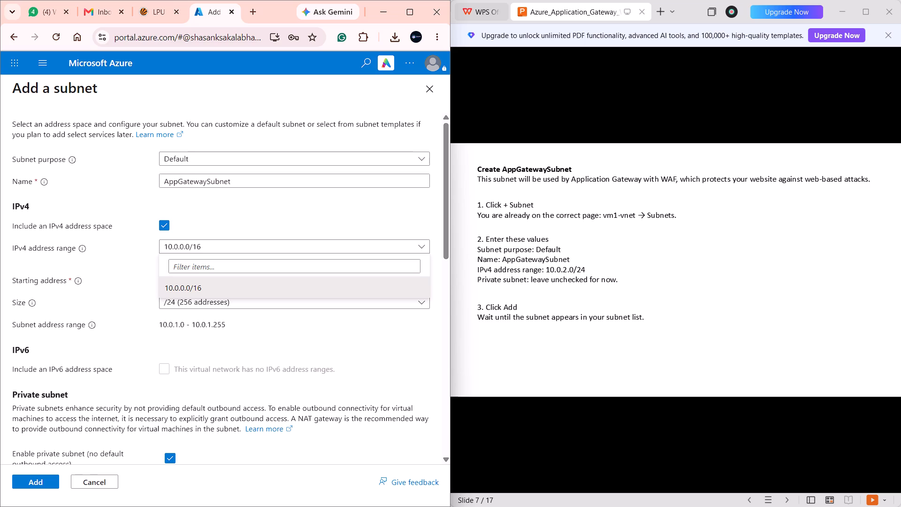
click(180, 250)
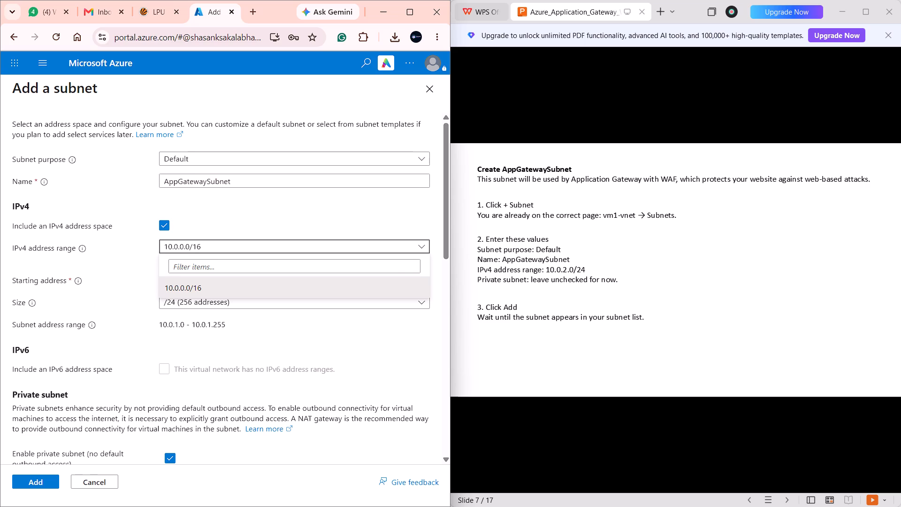
click(190, 246)
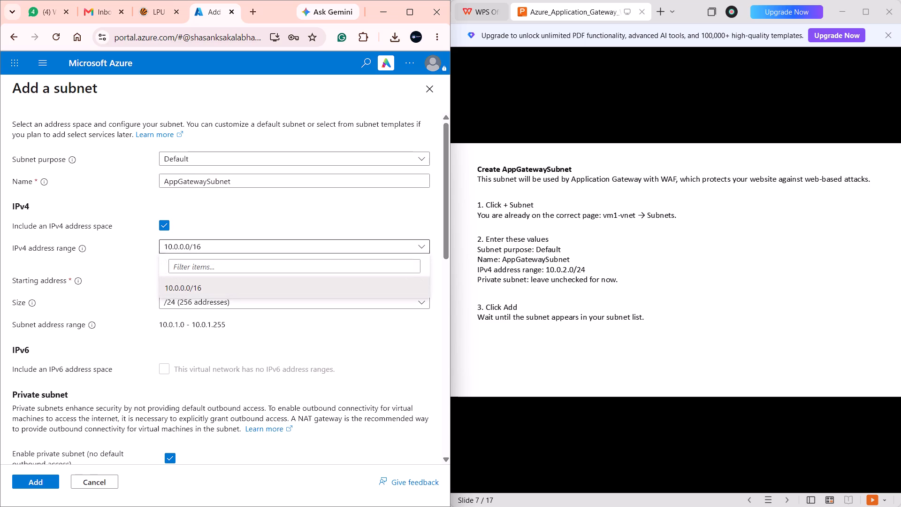
click(199, 280)
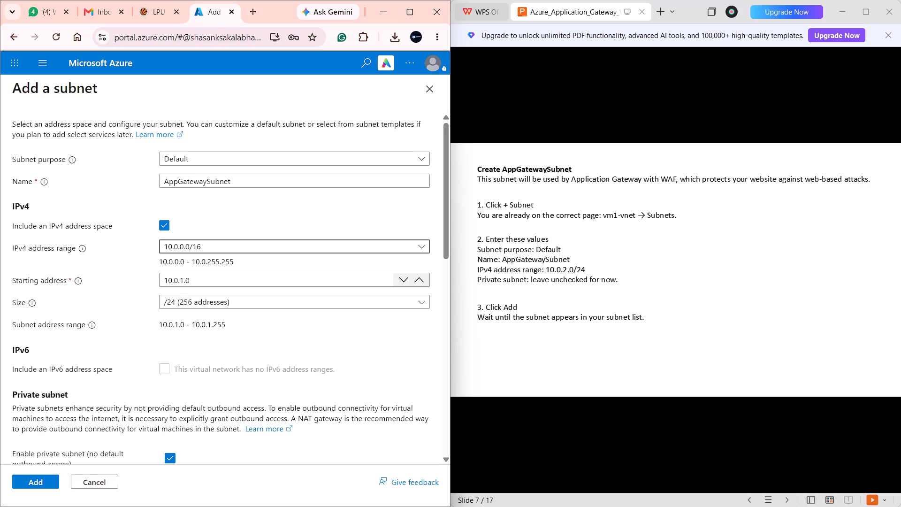
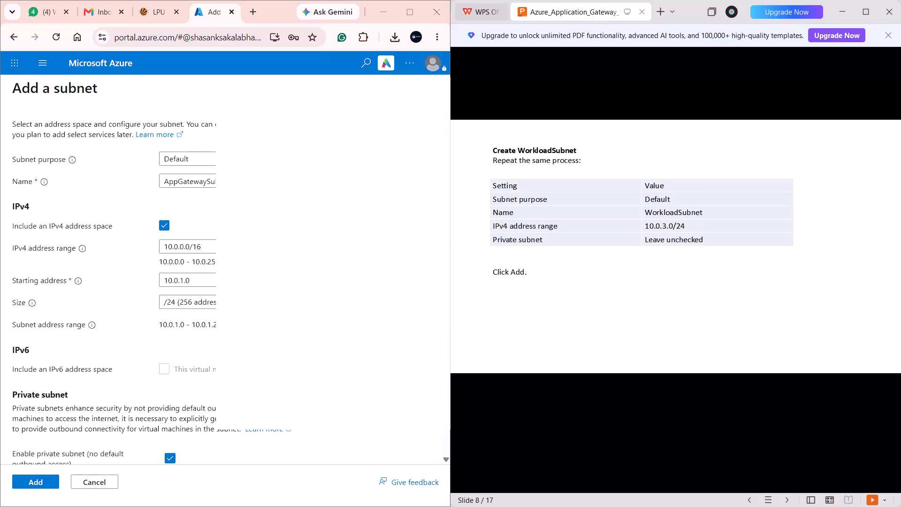
Go back to the Create AppGatewaySubnet slide in the WPS presentation to check the subnet values to enter.
key(Left)
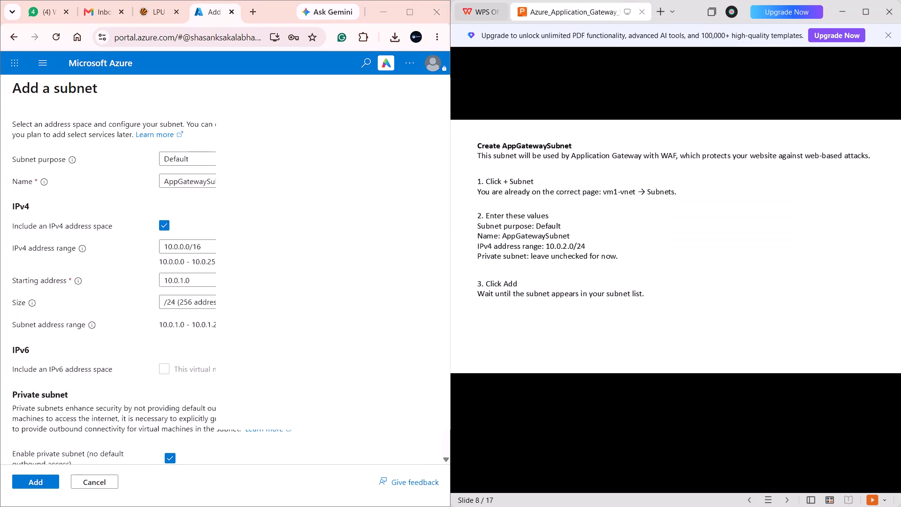
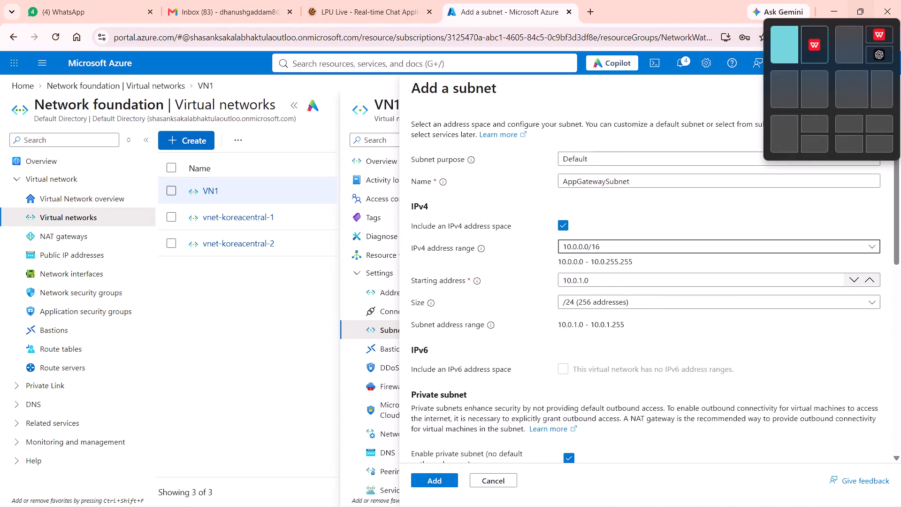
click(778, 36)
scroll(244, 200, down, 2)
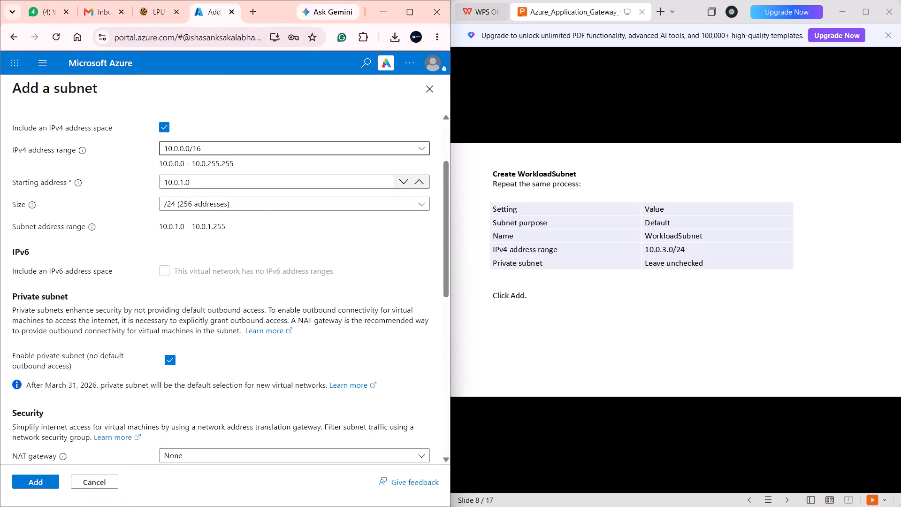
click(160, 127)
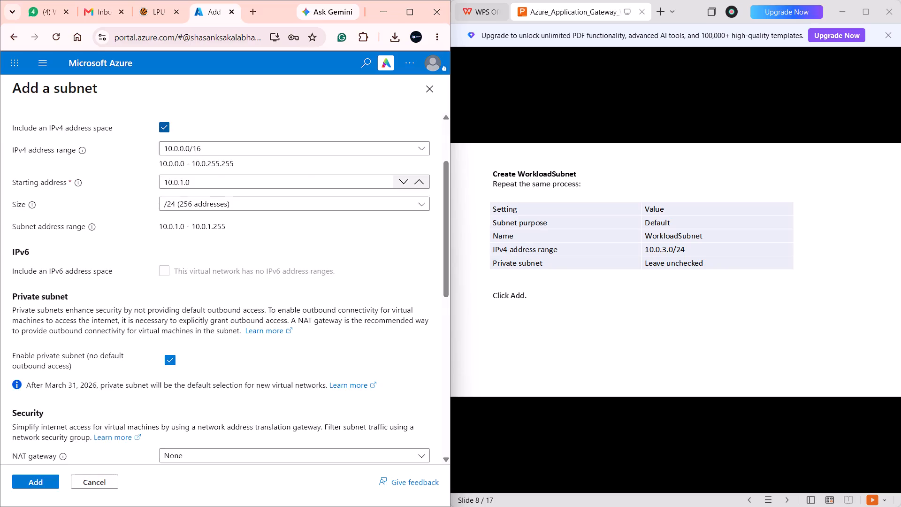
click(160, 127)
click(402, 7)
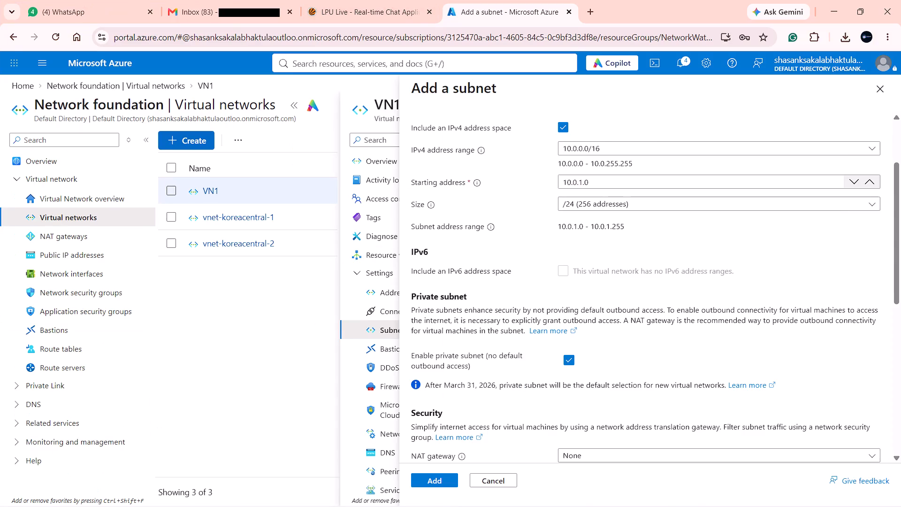
Examine the IPv4, private subnet and security settings in the Add a subnet form for AppGatewaySubnet.
click(251, 300)
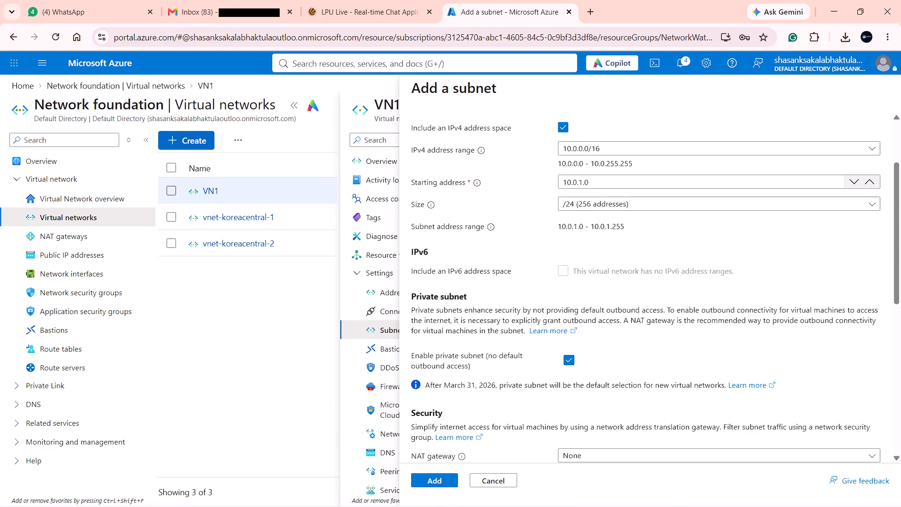
scroll(633, 245, down, 2)
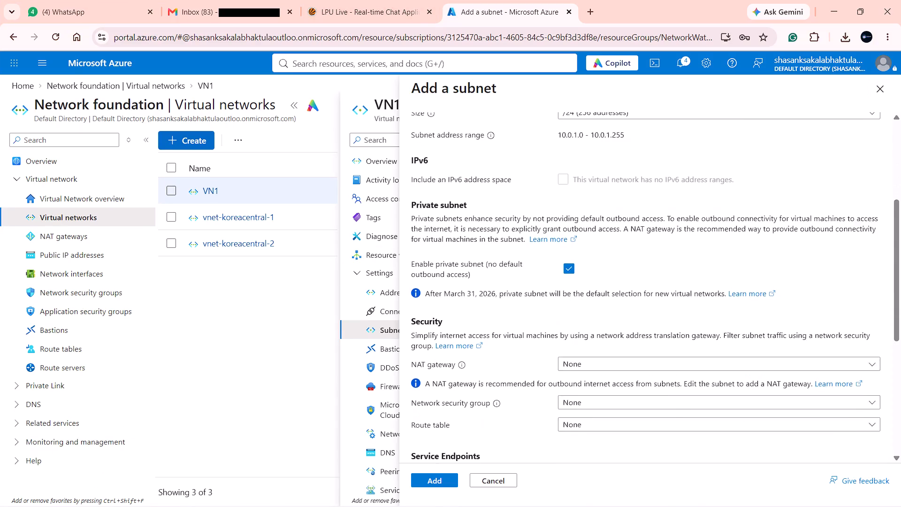
scroll(633, 245, up, 2)
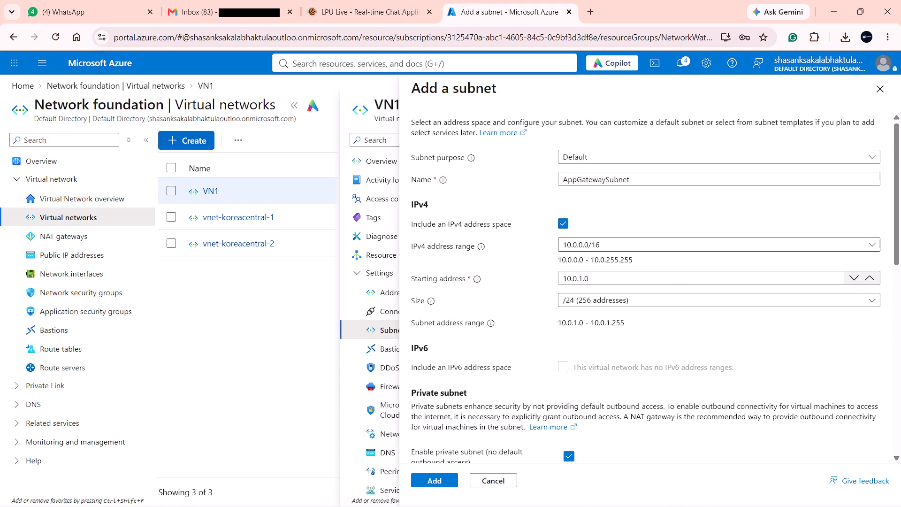
scroll(541, 287, down, 3)
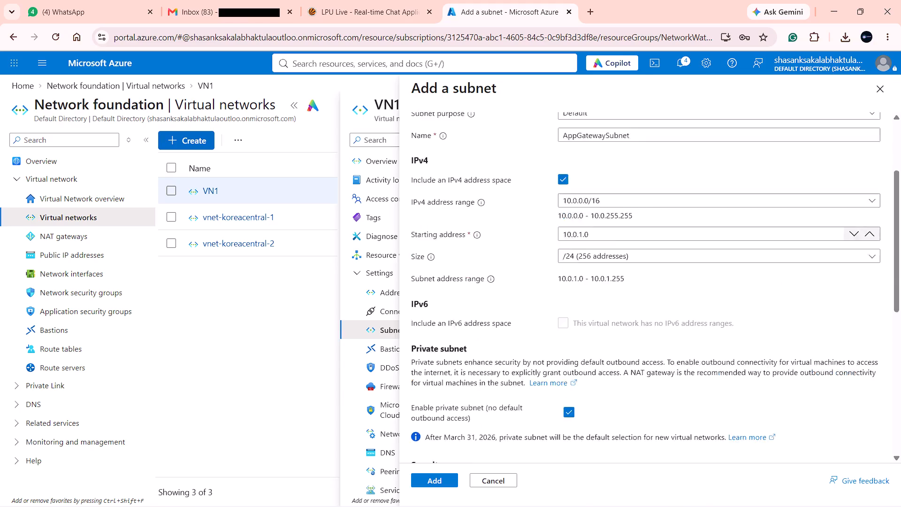
scroll(541, 287, down, 1)
scroll(541, 287, up, 7)
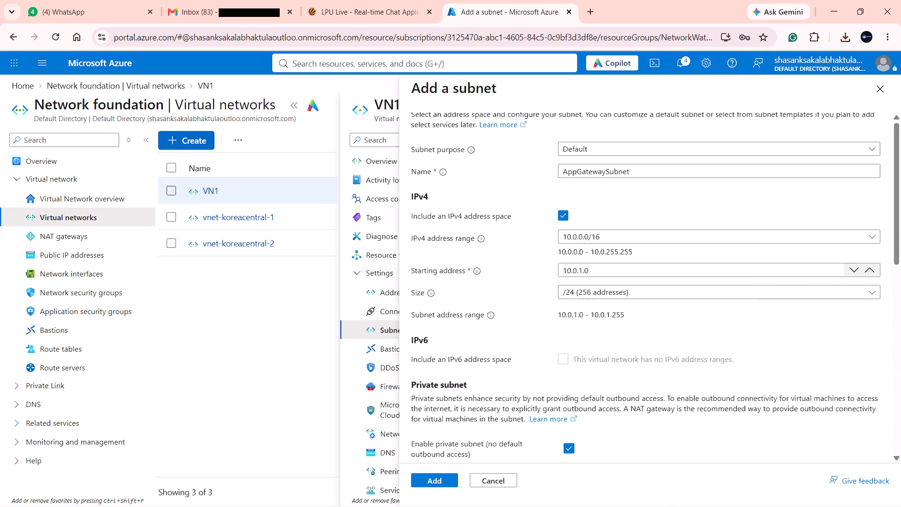
scroll(541, 287, up, 1)
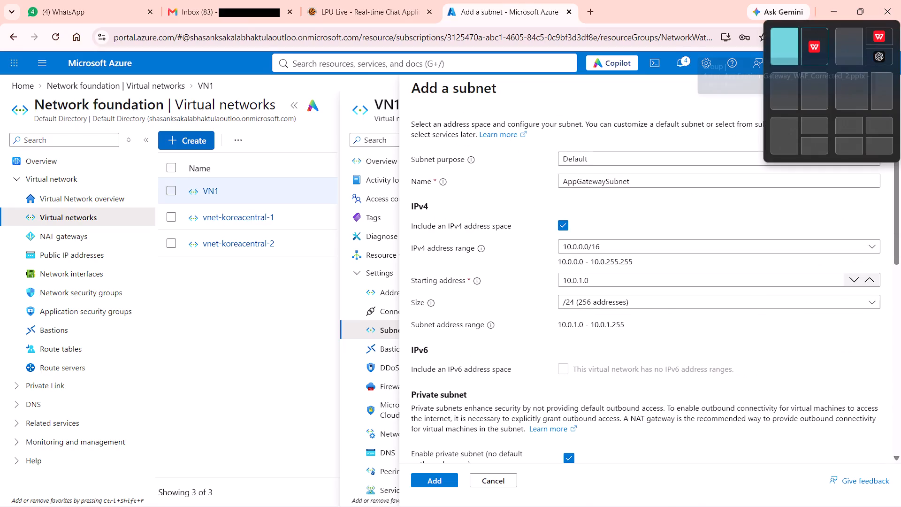
Arrange the Azure portal window side by side with the WPS presentation.
click(786, 46)
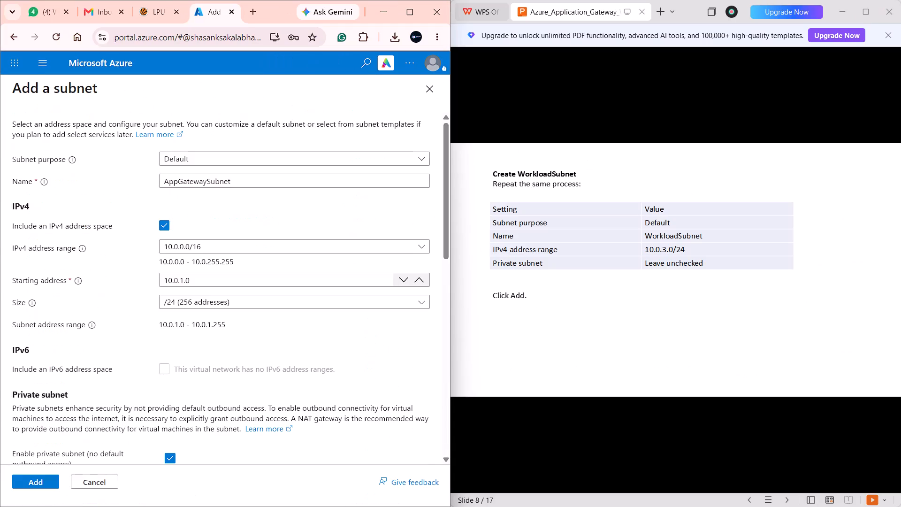
Compare the settings in the Add a subnet form with the Create AppGatewaySubnet slide in the WPS presentation.
scroll(176, 294, down, 2)
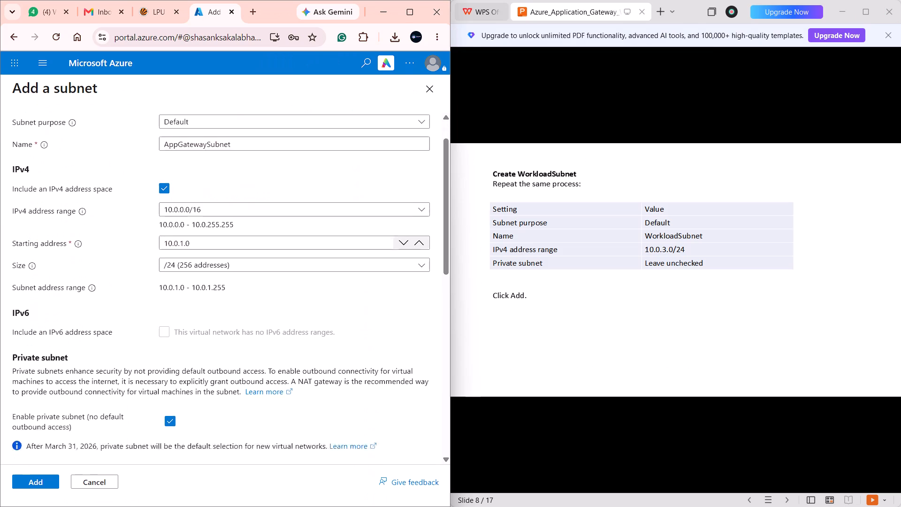
scroll(176, 294, down, 2)
scroll(176, 294, up, 2)
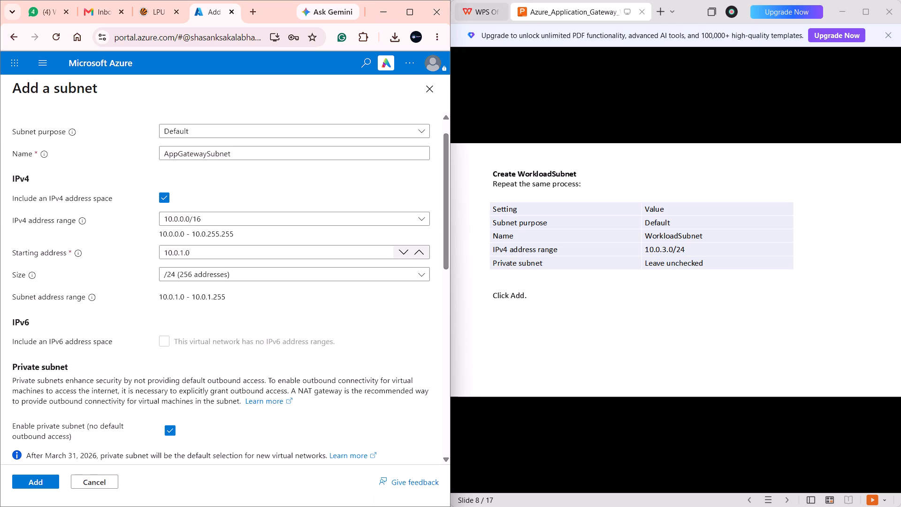
scroll(176, 294, down, 3)
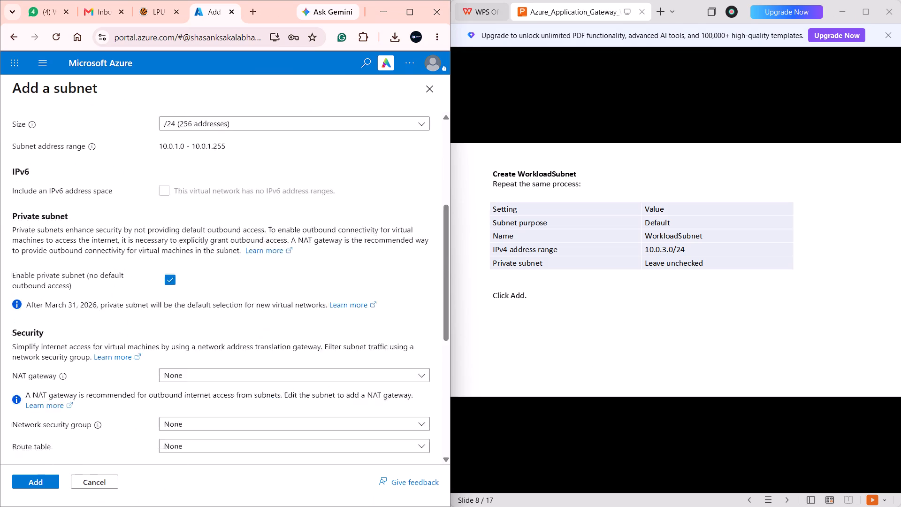
scroll(176, 297, up, 3)
scroll(153, 240, up, 1)
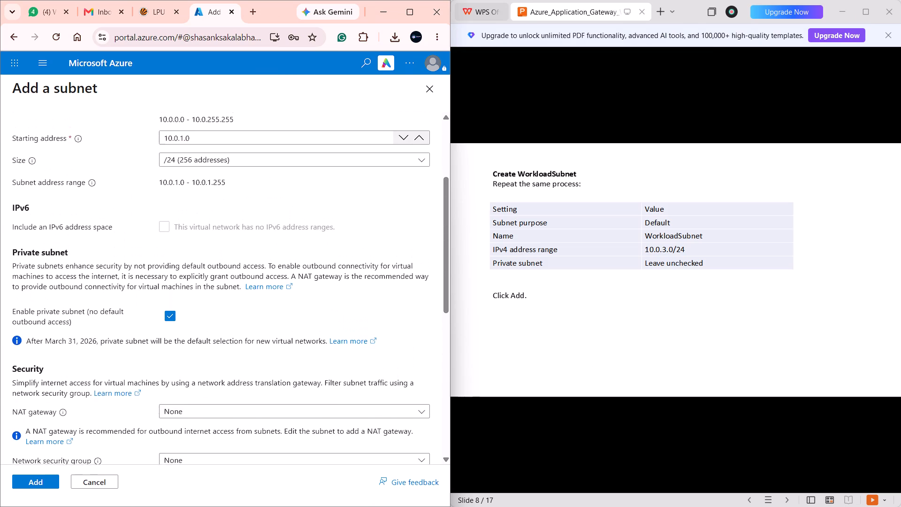
scroll(153, 240, up, 1)
scroll(214, 166, up, 1)
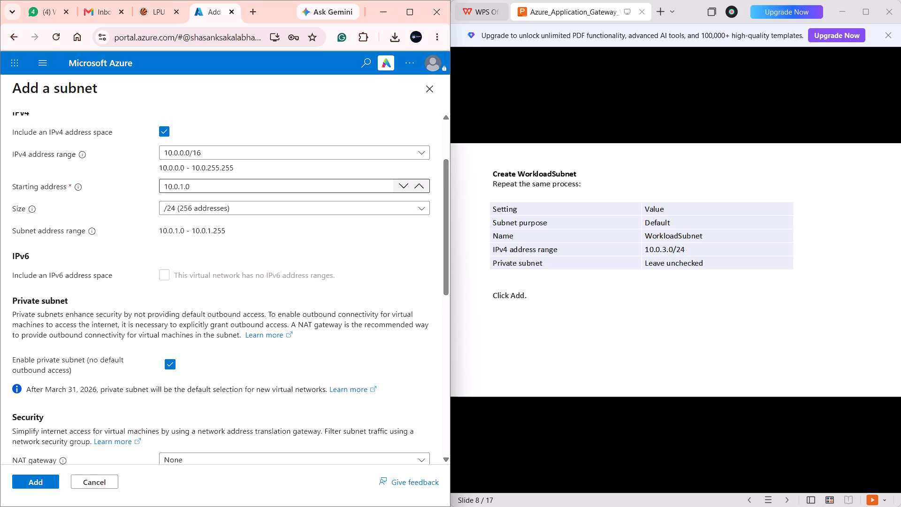
scroll(214, 166, up, 1)
click(220, 184)
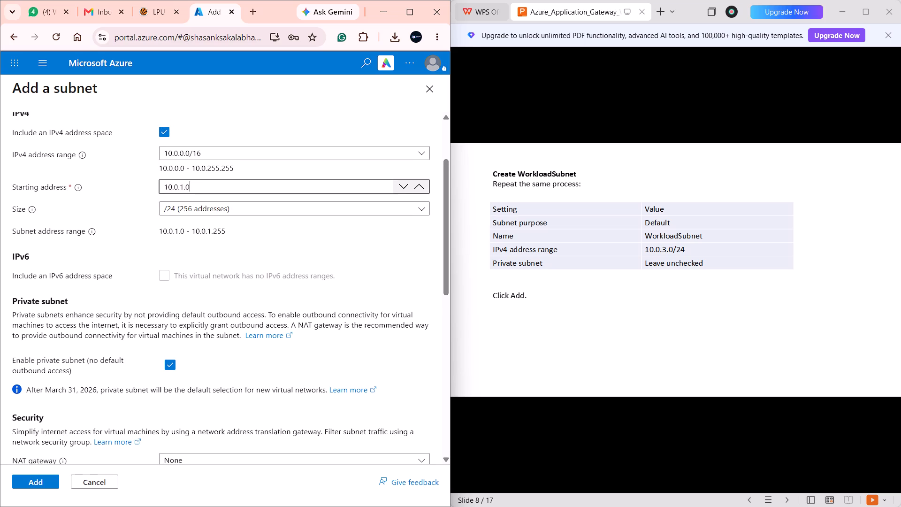
click(556, 234)
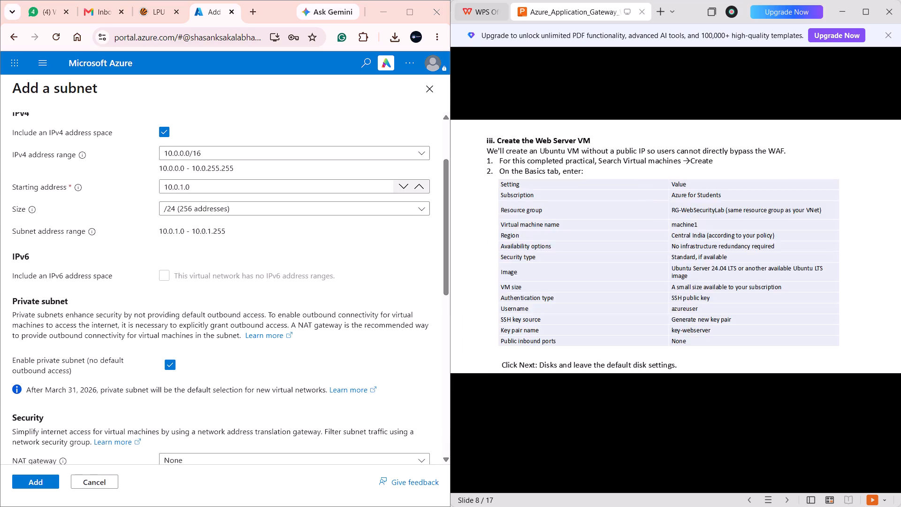
key(Left)
key(Left)
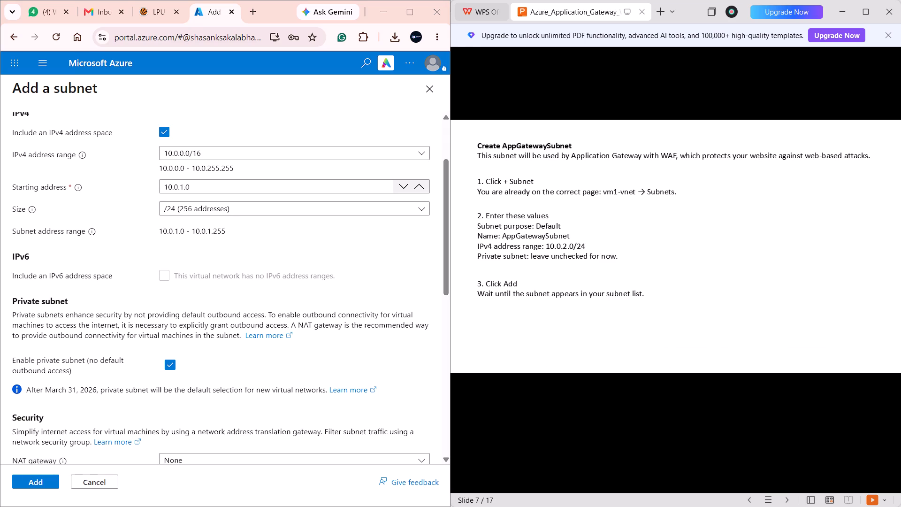
In the Azure portal, set the starting address of AppGatewaySubnet to 10.0.2.0.
click(183, 187)
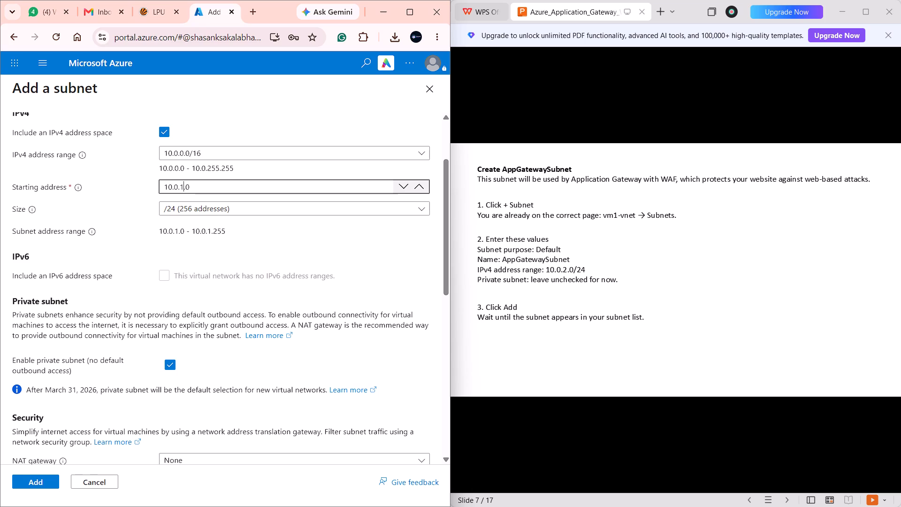
key(BackSpace)
key(2)
key(Left)
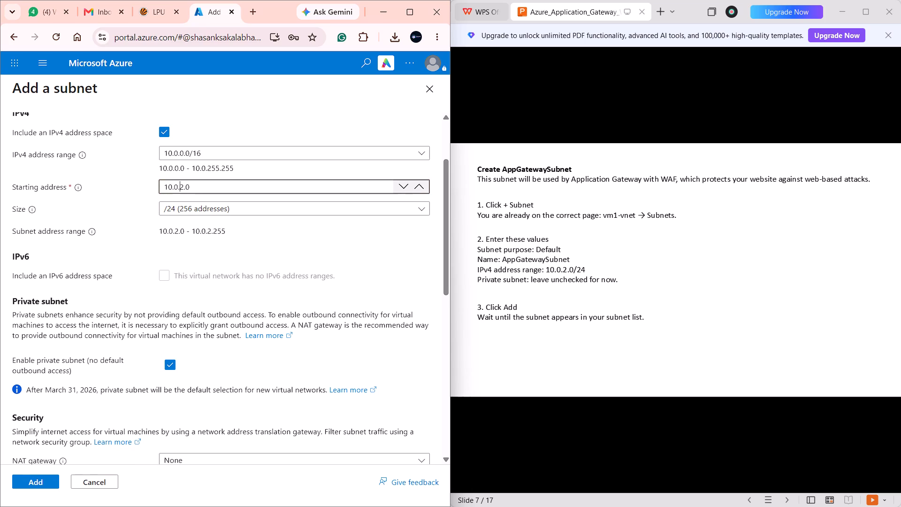
key(Left)
Recheck the Create AppGatewaySubnet slide and disable the private subnet option for AppGatewaySubnet in the Azure form.
click(641, 242)
key(Left)
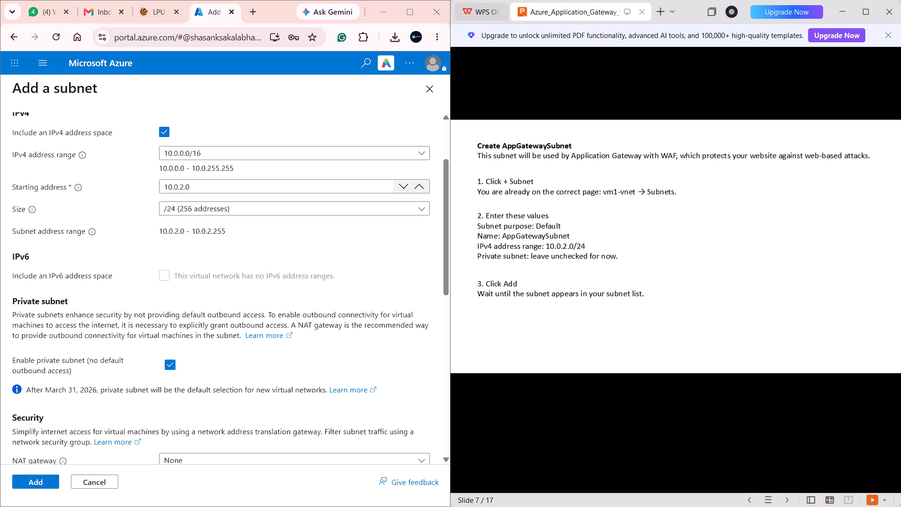
scroll(163, 308, down, 4)
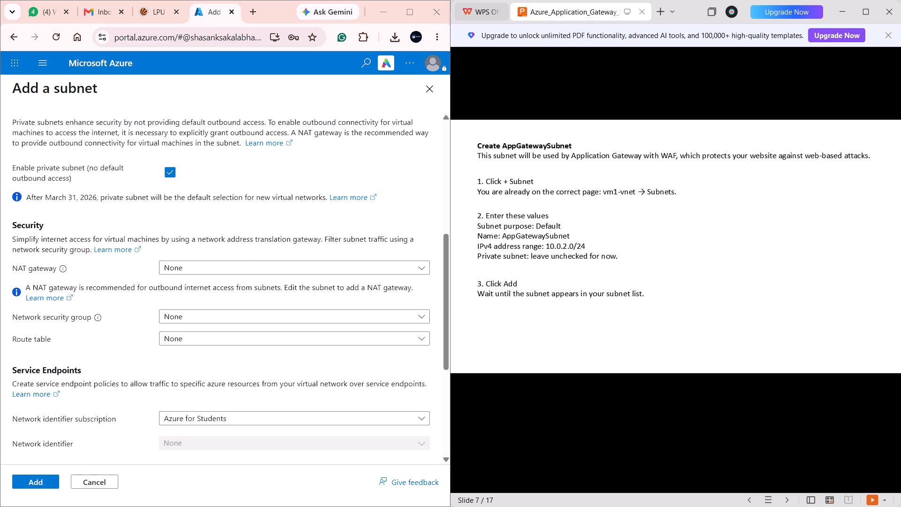
scroll(149, 168, up, 2)
scroll(149, 168, right, 1)
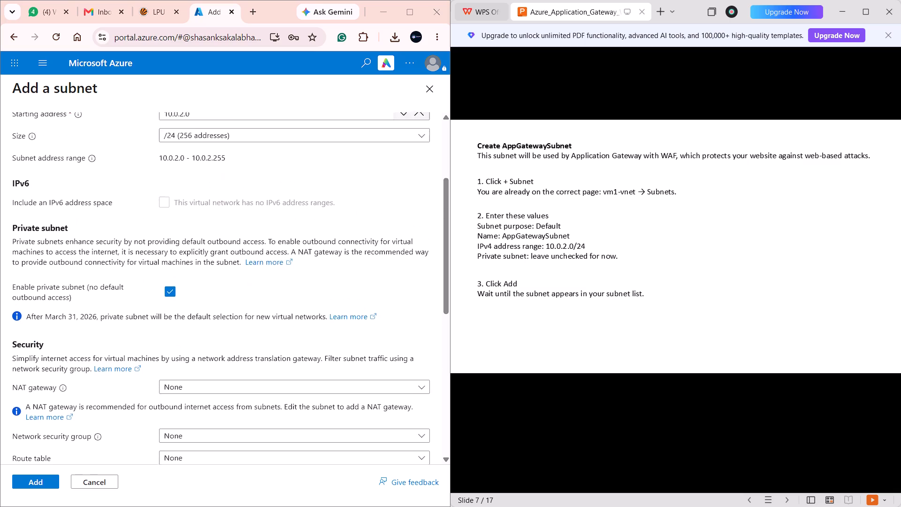
scroll(149, 168, right, 1)
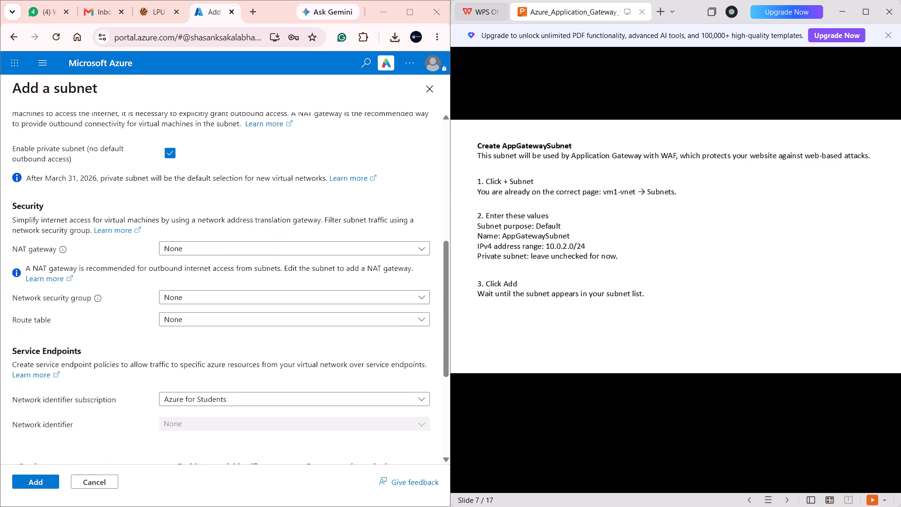
click(174, 156)
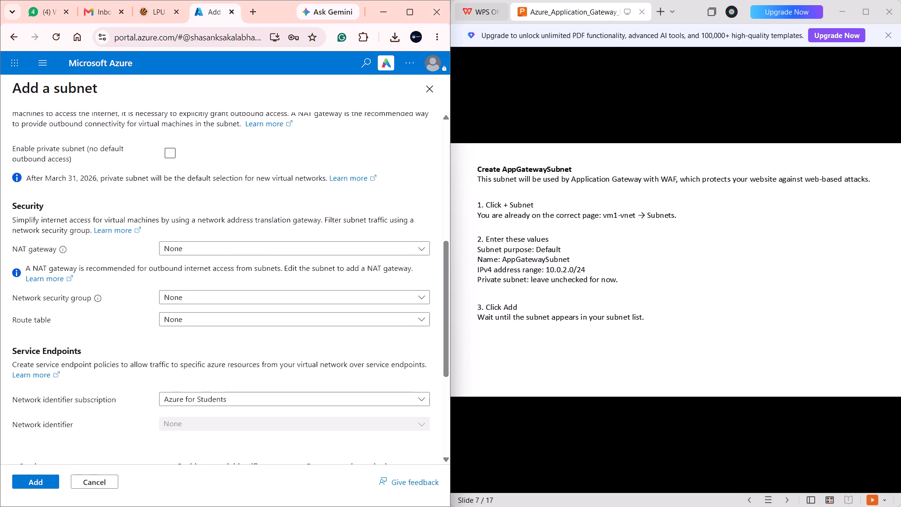
Add the configured AppGatewaySubnet to virtual network VN1.
scroll(567, 289, down, 1)
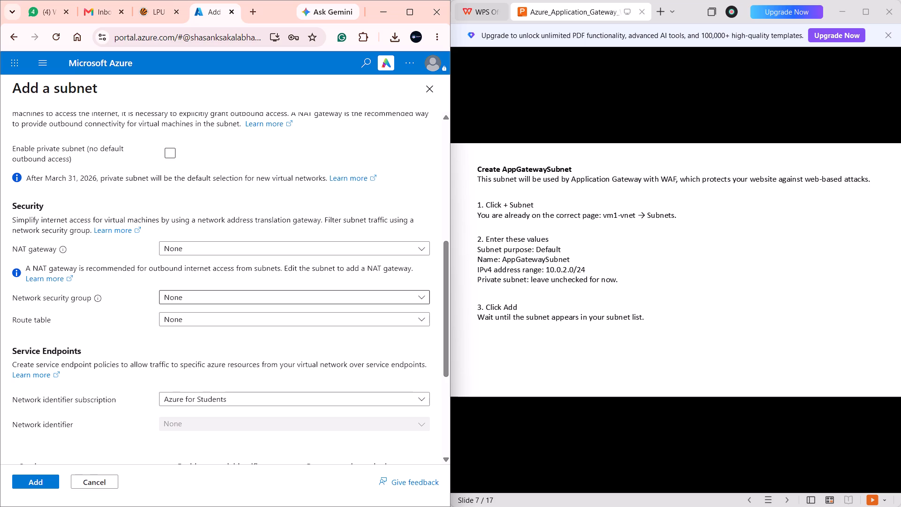
scroll(370, 294, down, 3)
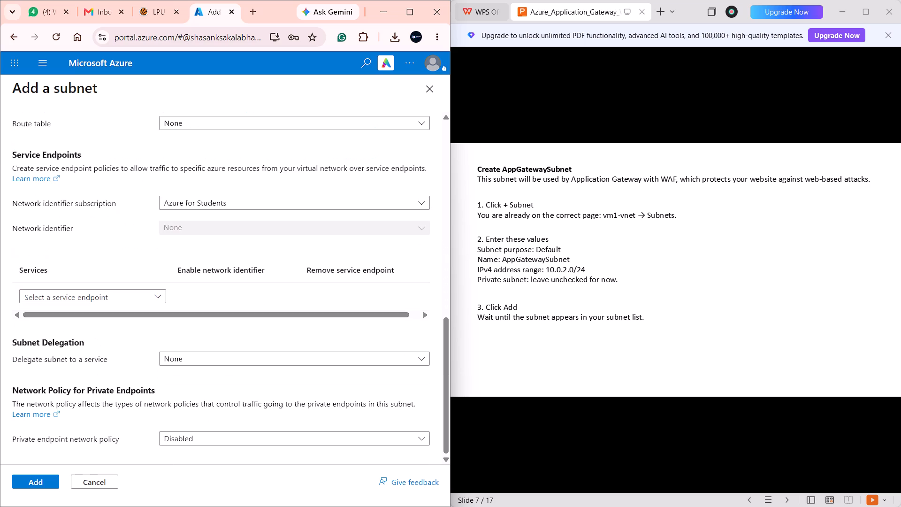
click(44, 486)
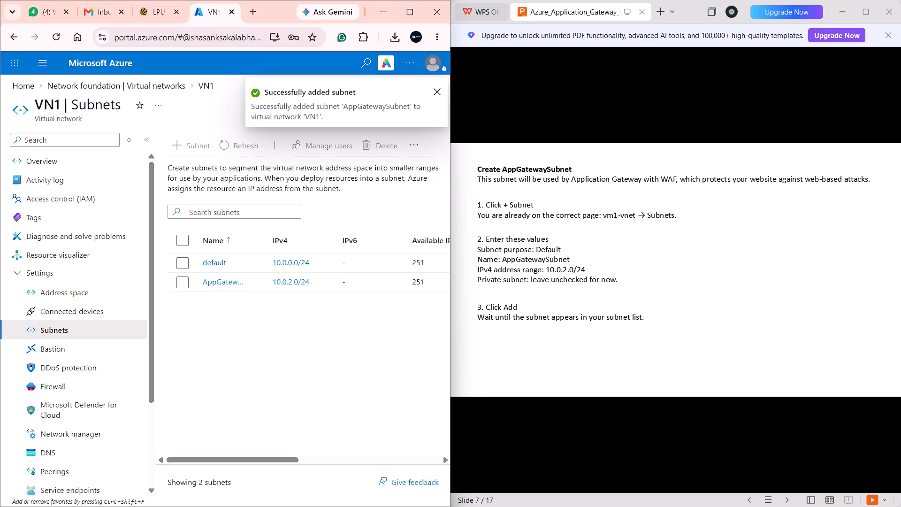
In the WPS presentation, review the virtual network subnet slides and stop at the Create WorkloadSubnet slide to read its settings.
click(628, 302)
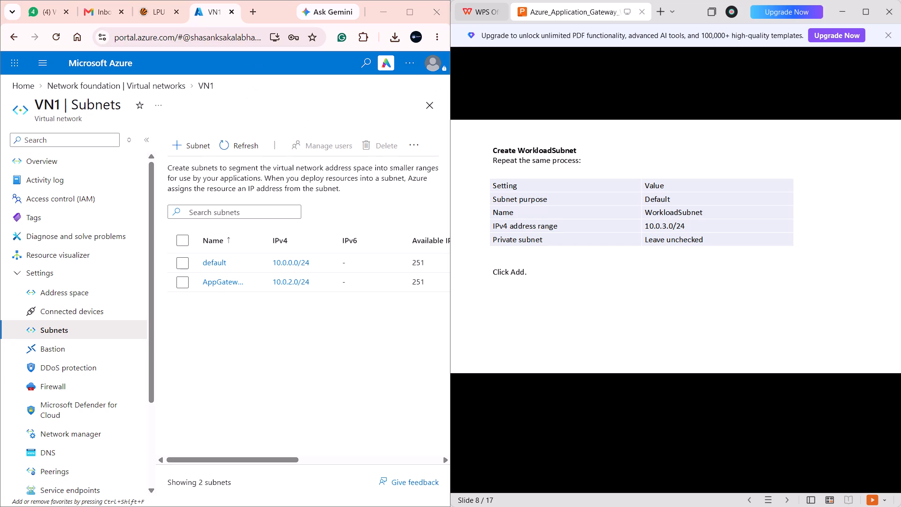
key(Left)
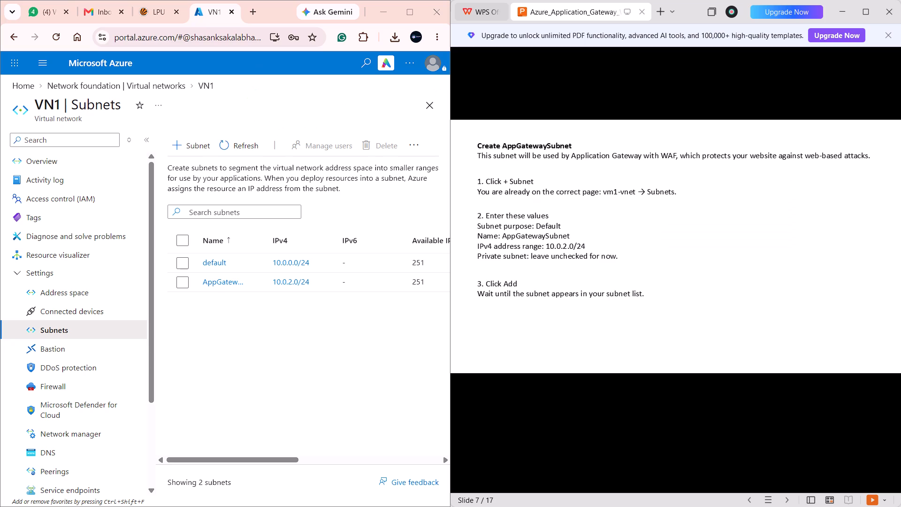
key(Left)
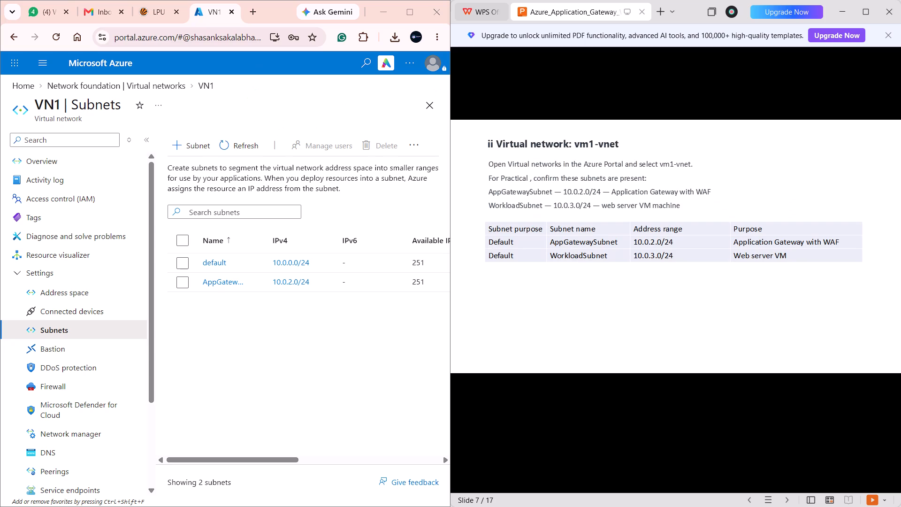
key(Right)
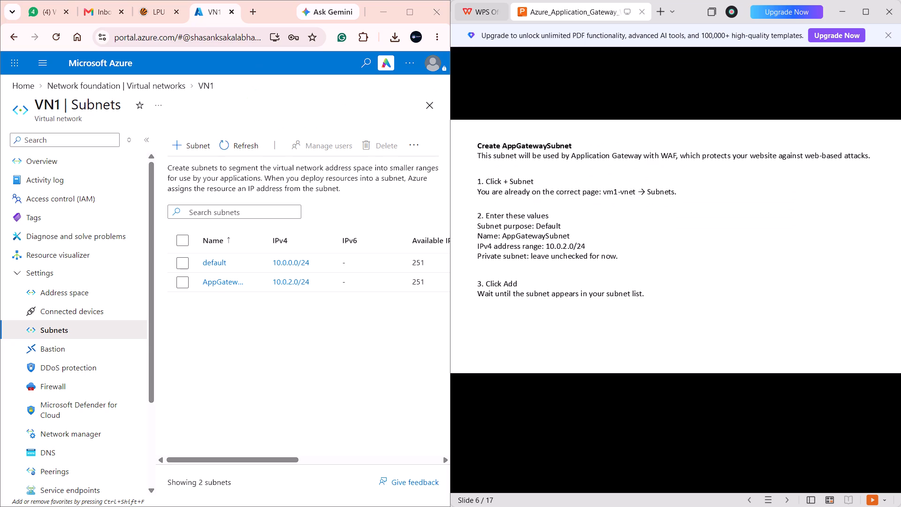
key(Right)
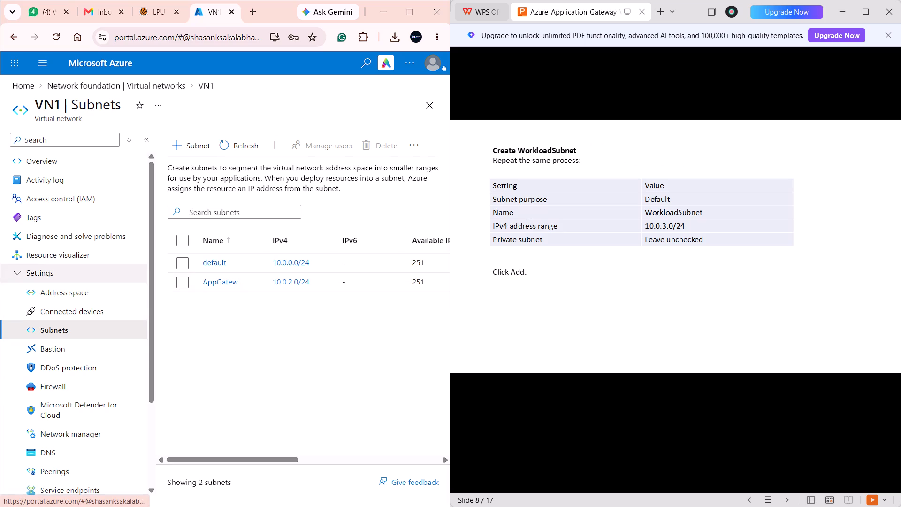
In the Azure portal, start a new subnet in VN1 and name it WorkloadSubnet, following the Create WorkloadSubnet slide.
click(70, 322)
click(70, 322)
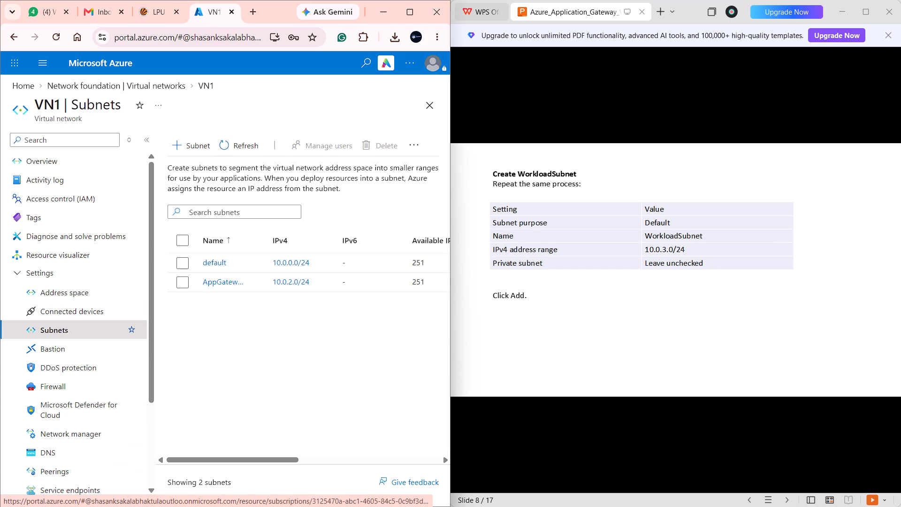
click(179, 140)
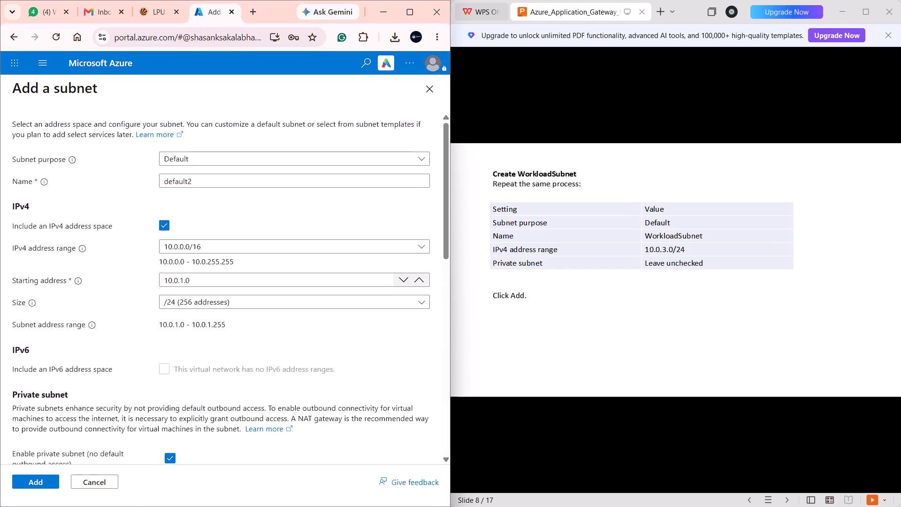
scroll(177, 167, right, 1)
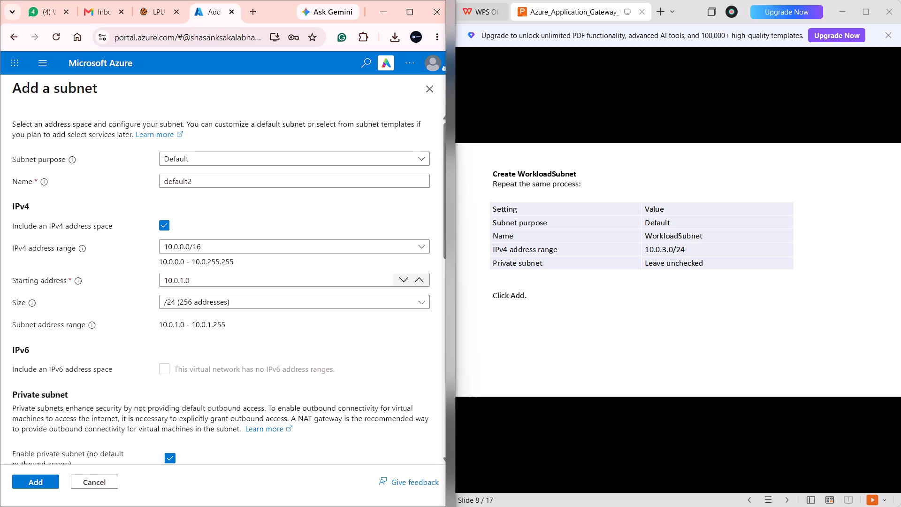
click(507, 215)
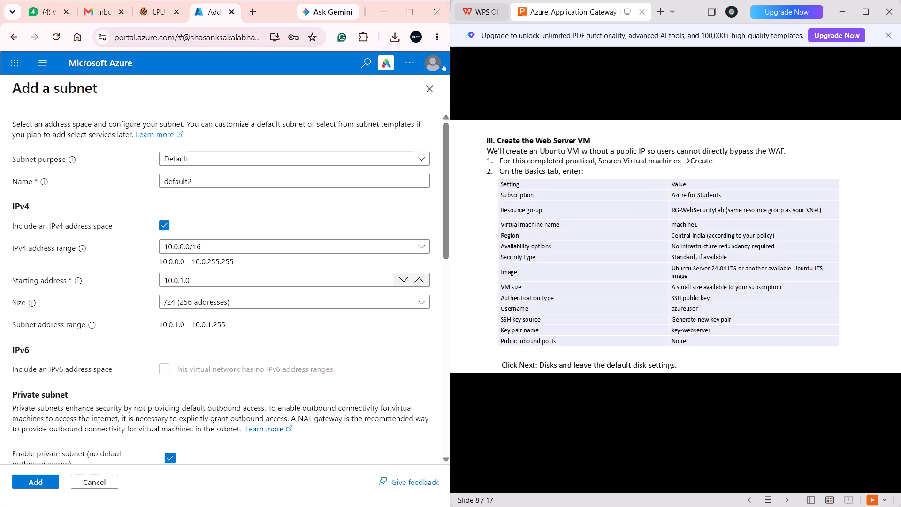
key(Left)
key(Left)
key(Right)
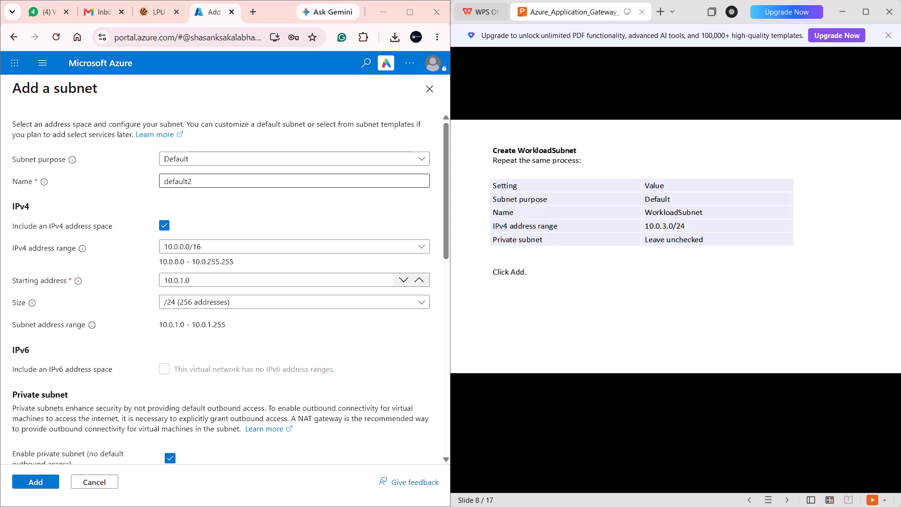
click(201, 183)
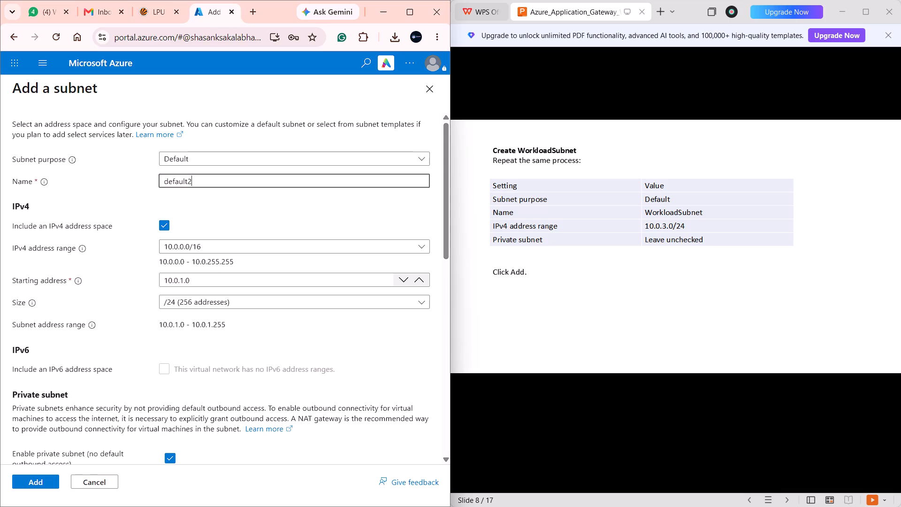
key(BackSpace)
key(BackSpace)
key(BackSpace)
key(BackSpace)
key(BackSpace)
key(BackSpace)
key(BackSpace)
key(BackSpace)
key(BackSpace)
key(BackSpace)
key(BackSpace)
key(BackSpace)
key(BackSpace)
key(BackSpace)
key(BackSpace)
key(BackSpace)
key(BackSpace)
key(BackSpace)
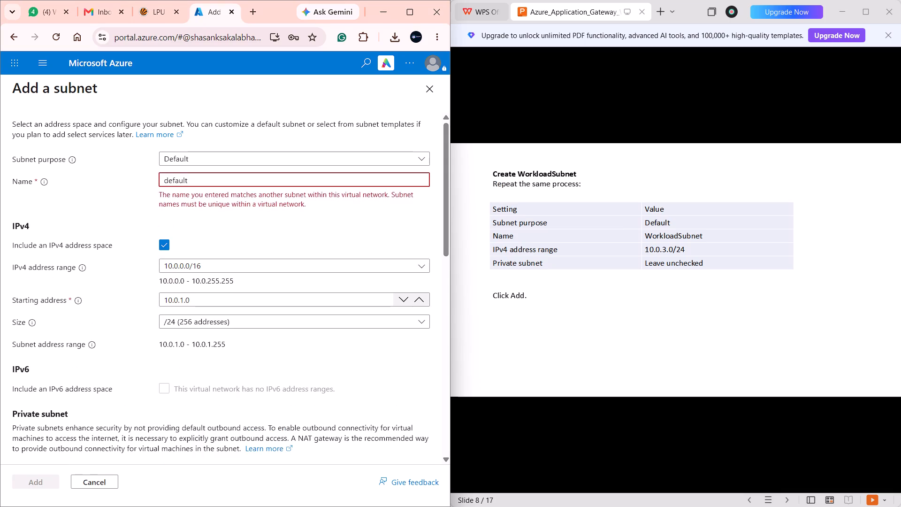
text(Workload)
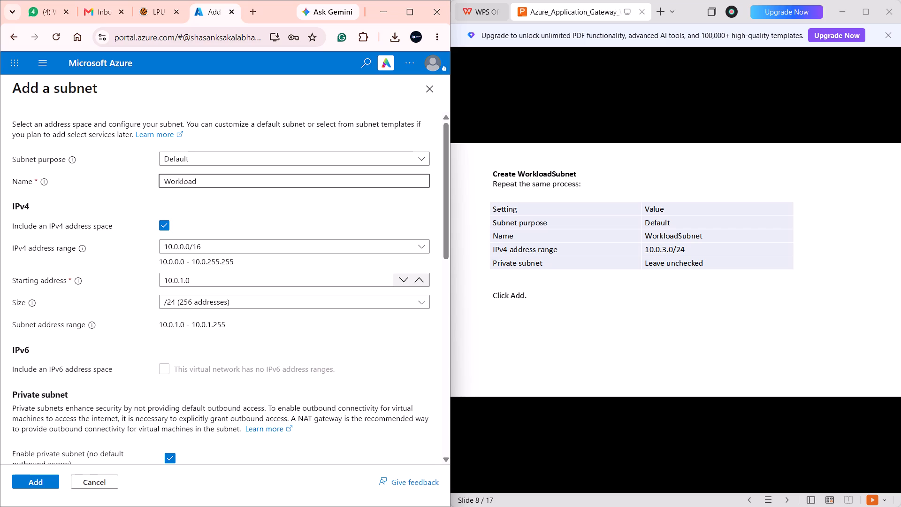
text(Subnet)
key(Left)
key(Left)
key(Left)
key(Left)
key(Left)
key(Left)
key(space)
key(BackSpace)
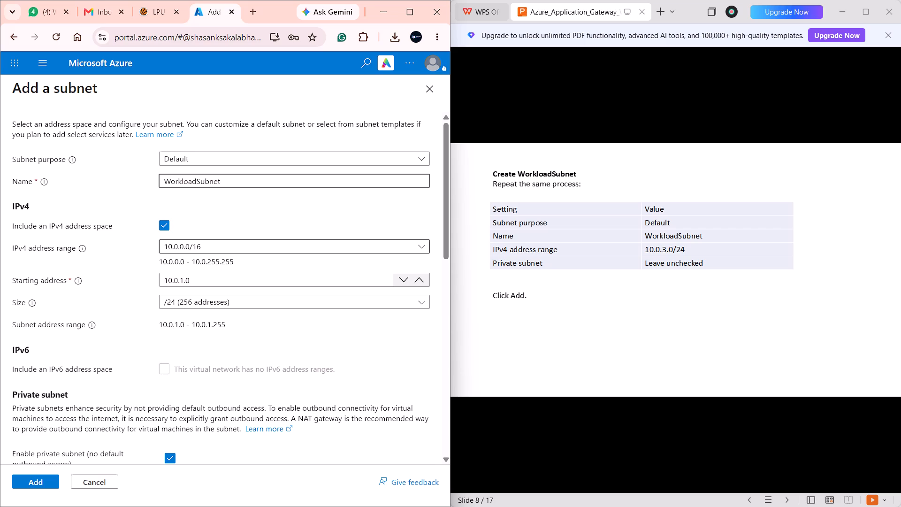
Set WorkloadSubnet's IPv4 starting address to 10.0.3.0 and choose the /24 (256 addresses) size.
click(210, 283)
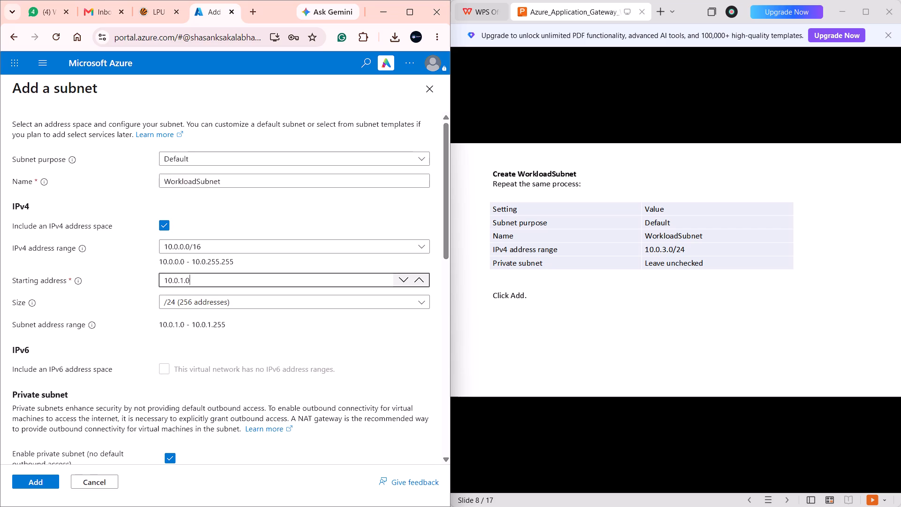
key(Left)
key(Left)
key(BackSpace)
key(3)
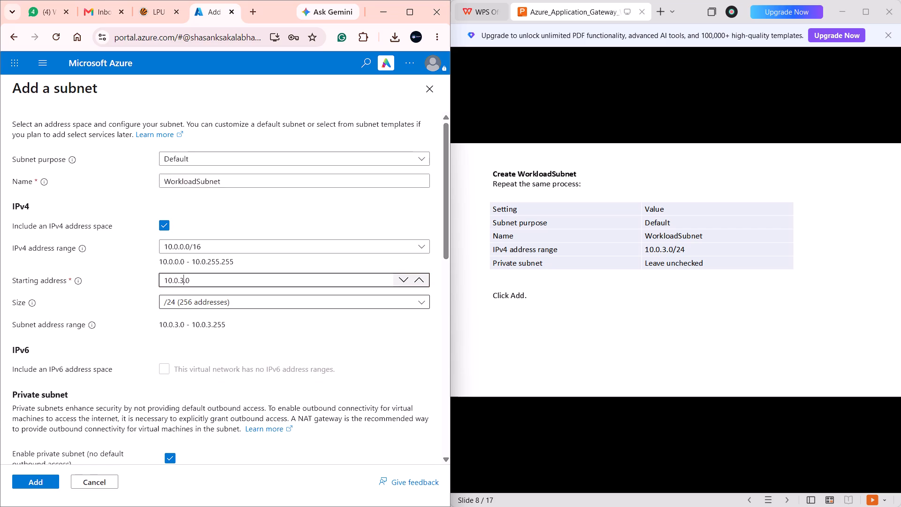
click(317, 299)
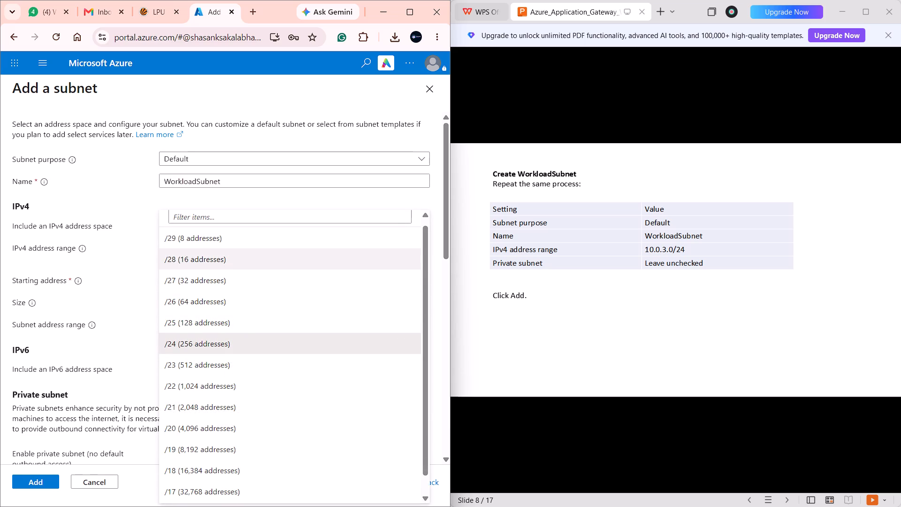
scroll(276, 405, down, 3)
scroll(276, 405, up, 7)
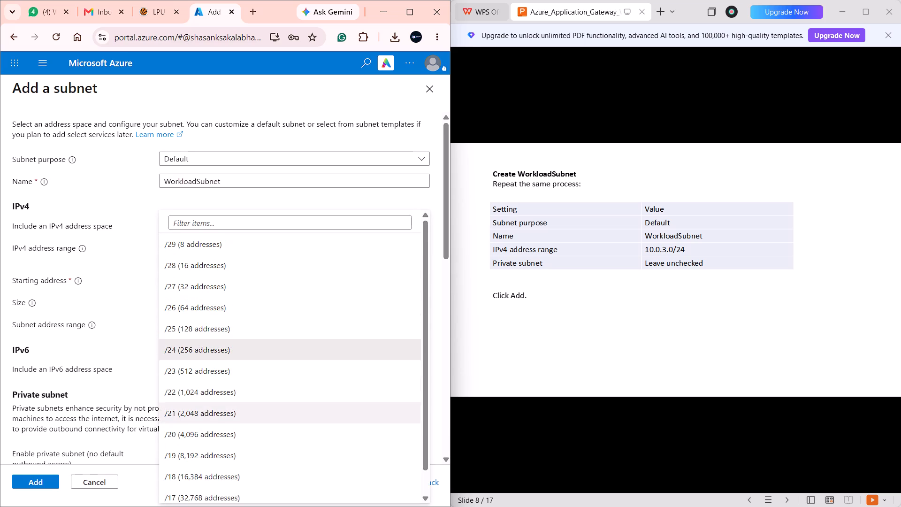
scroll(231, 279, up, 4)
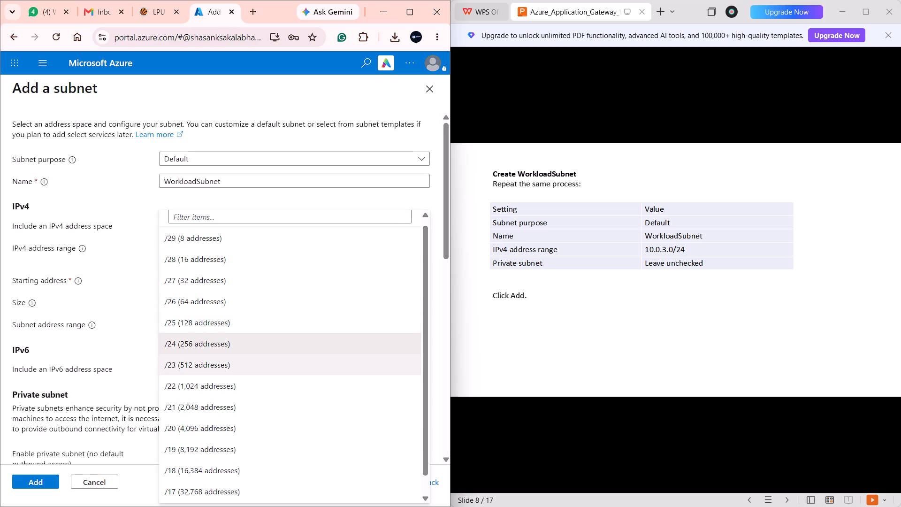
click(224, 348)
click(283, 333)
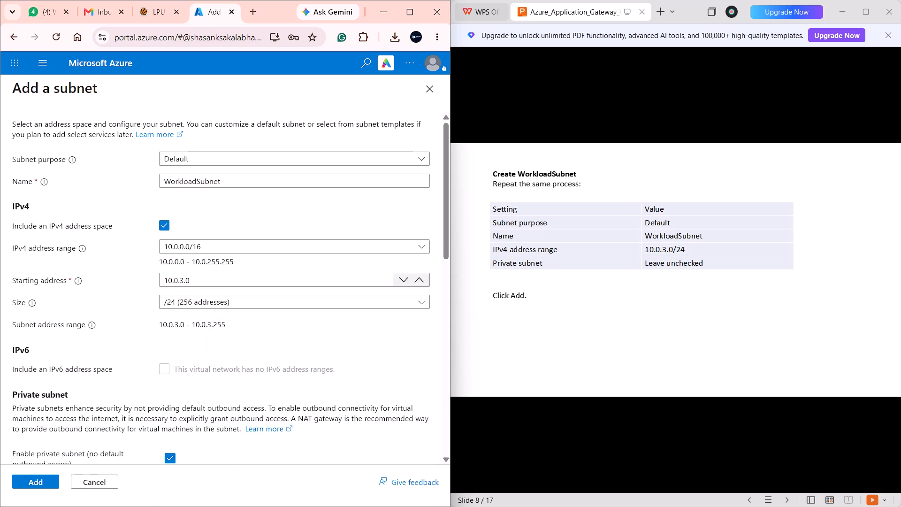
Disable the private subnet option for WorkloadSubnet and add the subnet to VN1.
scroll(298, 326, down, 1)
scroll(298, 326, up, 2)
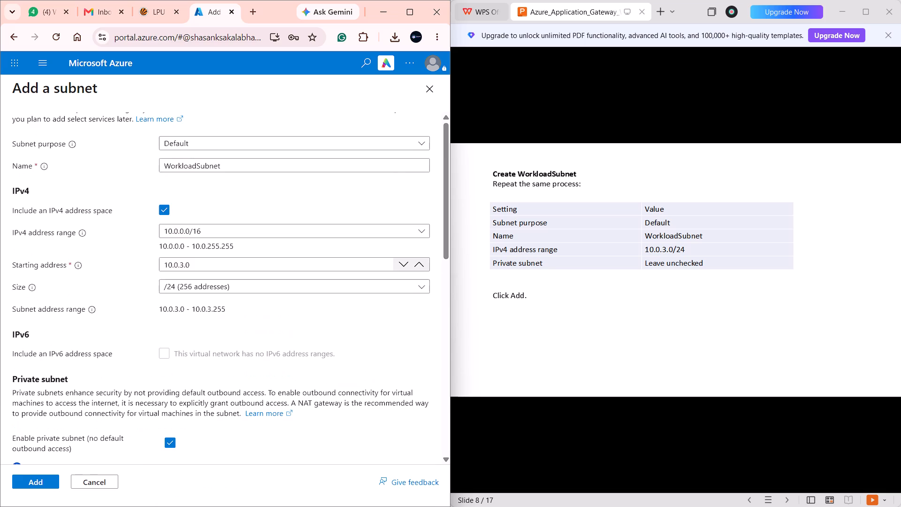
scroll(298, 326, up, 2)
scroll(230, 326, down, 1)
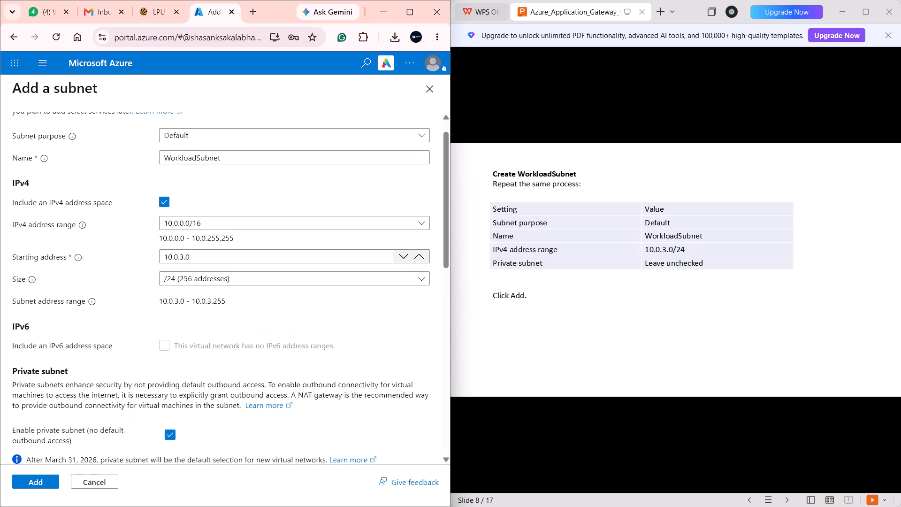
scroll(254, 291, down, 1)
click(170, 340)
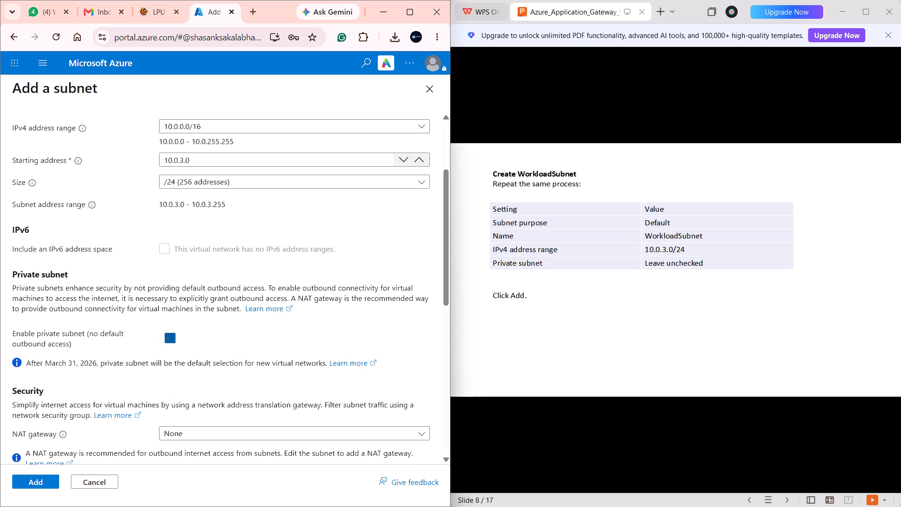
scroll(234, 383, down, 4)
click(46, 483)
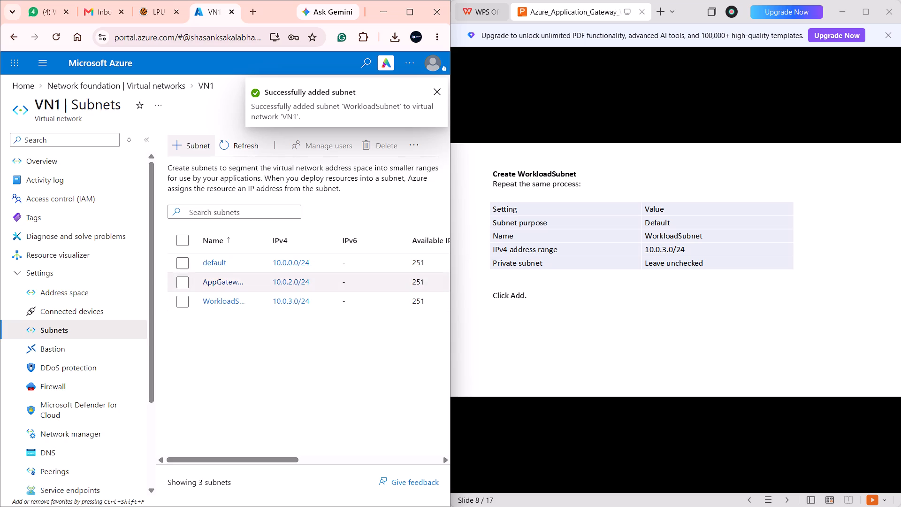
Open AppGatewaySubnet for editing in VN1 and save it with its existing settings.
click(221, 284)
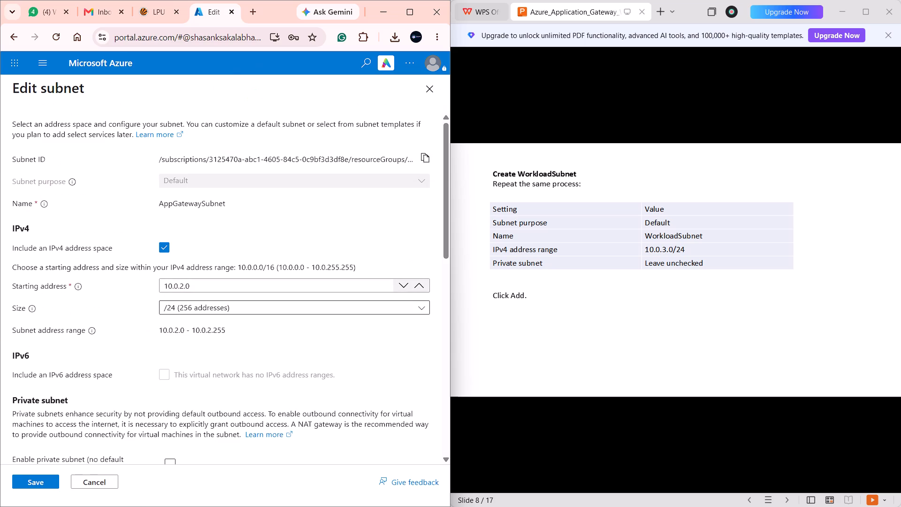
scroll(217, 269, up, 2)
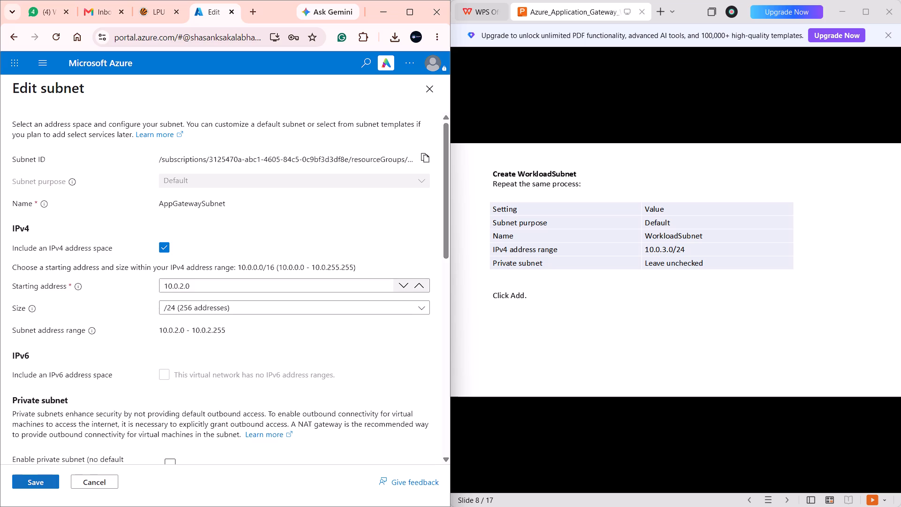
click(35, 481)
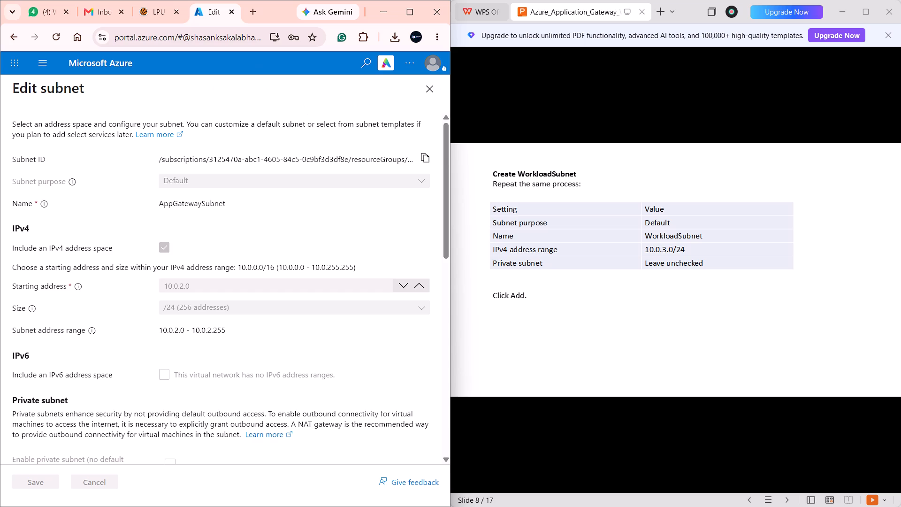
scroll(157, 272, down, 2)
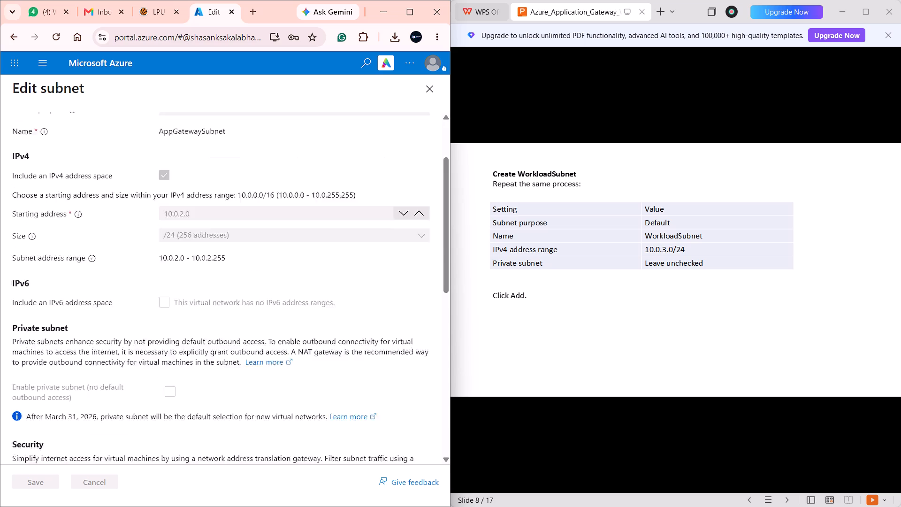
scroll(157, 272, down, 4)
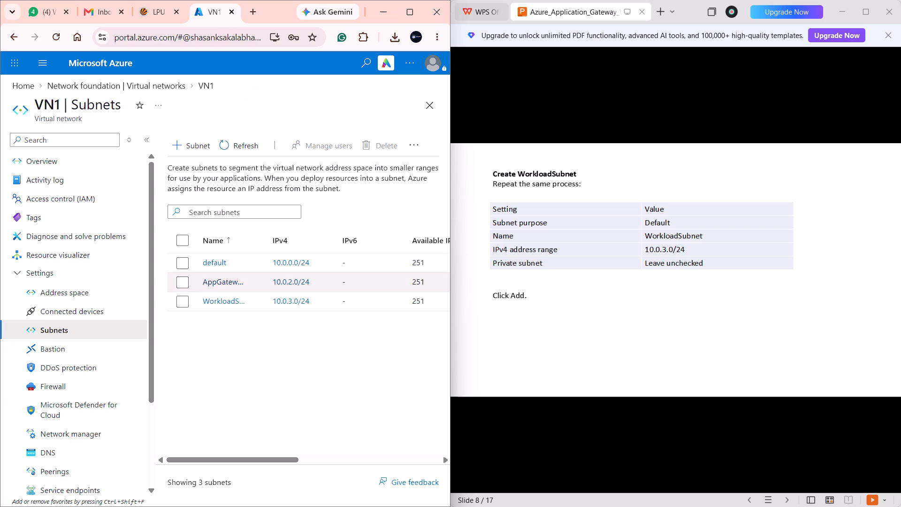
In the WPS presentation, advance past the Create WorkloadSubnet slide to read the Create the Web Server VM settings.
click(695, 268)
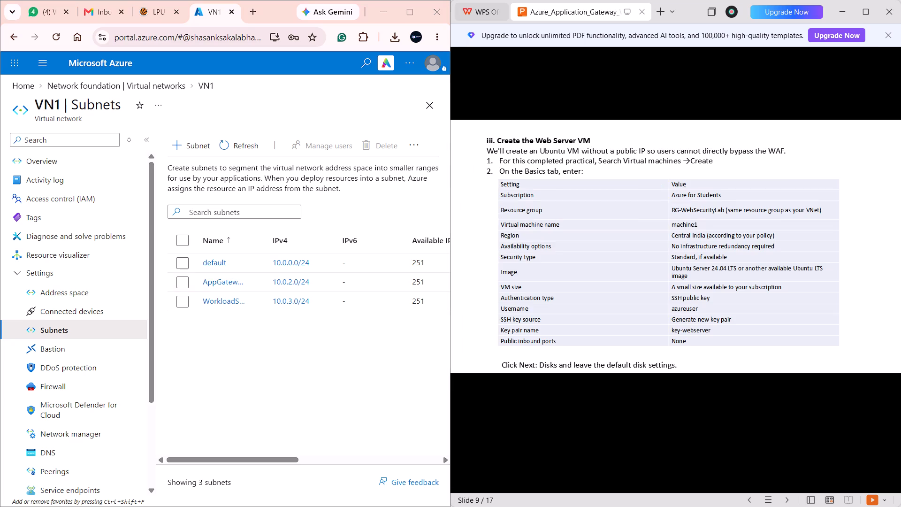
key(Left)
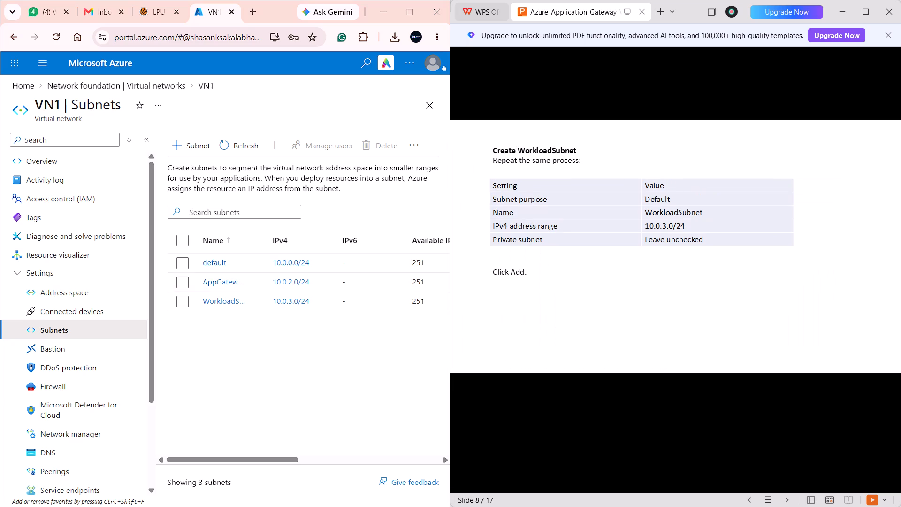
key(Right)
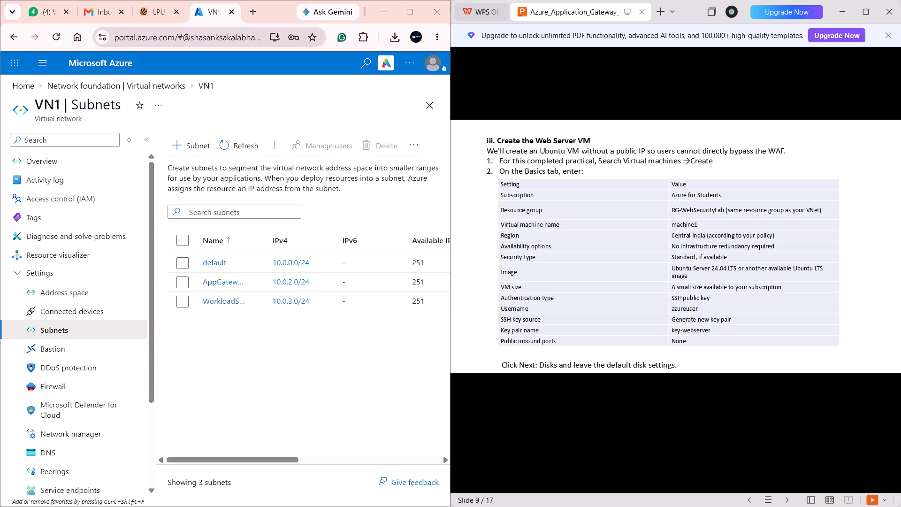
Open VM1 from the Azure virtual machines list, examine its overview and available settings, and close its page.
click(371, 61)
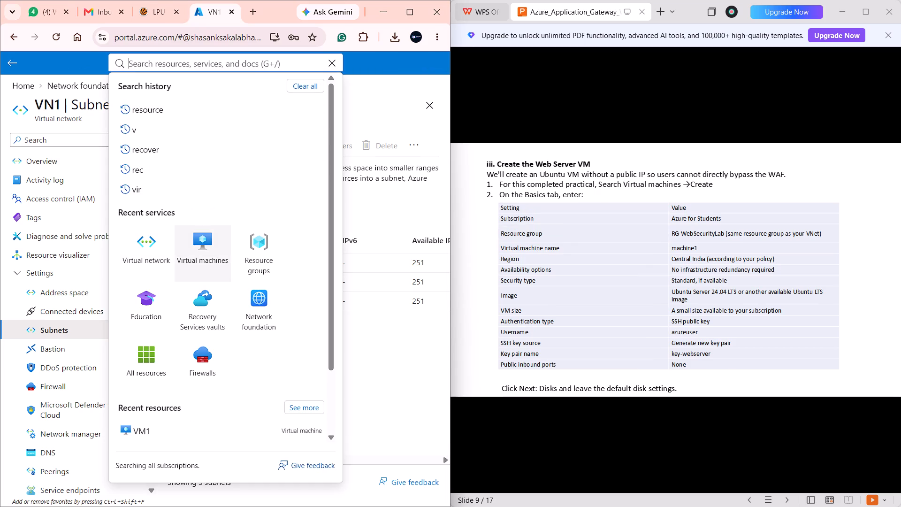
click(211, 260)
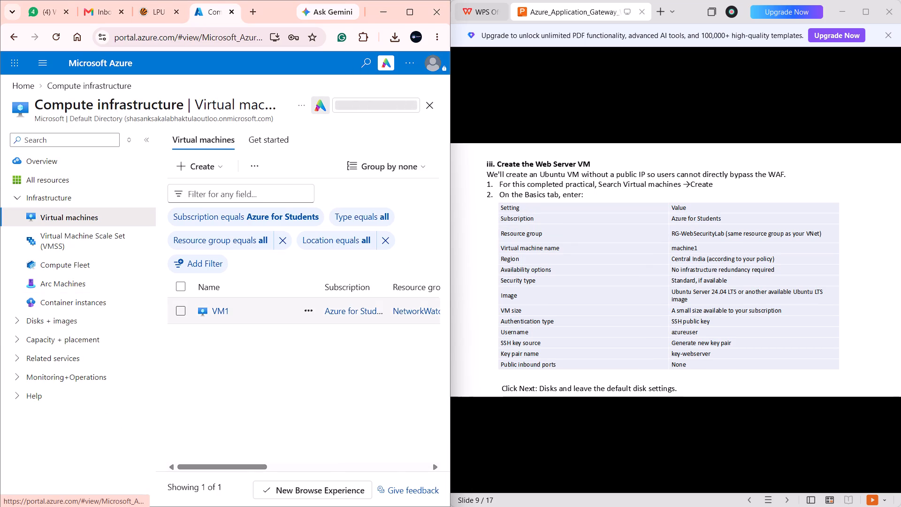
click(219, 309)
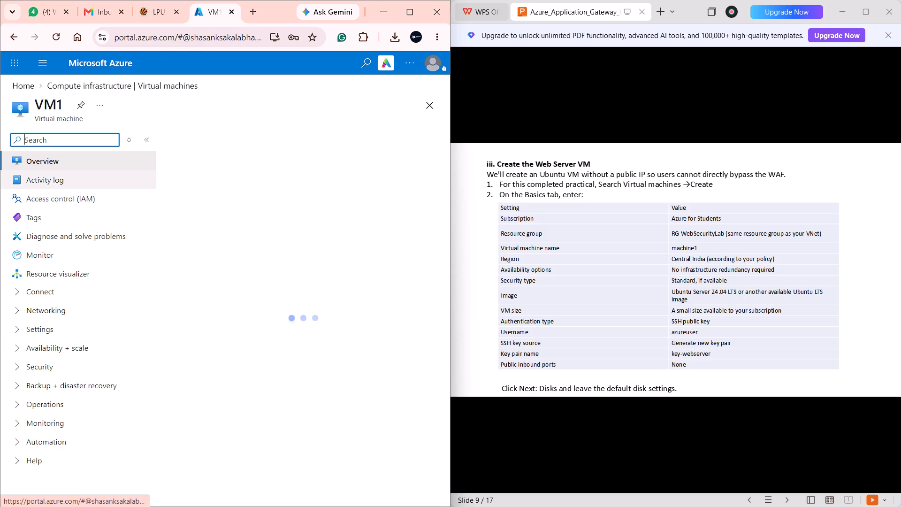
click(74, 320)
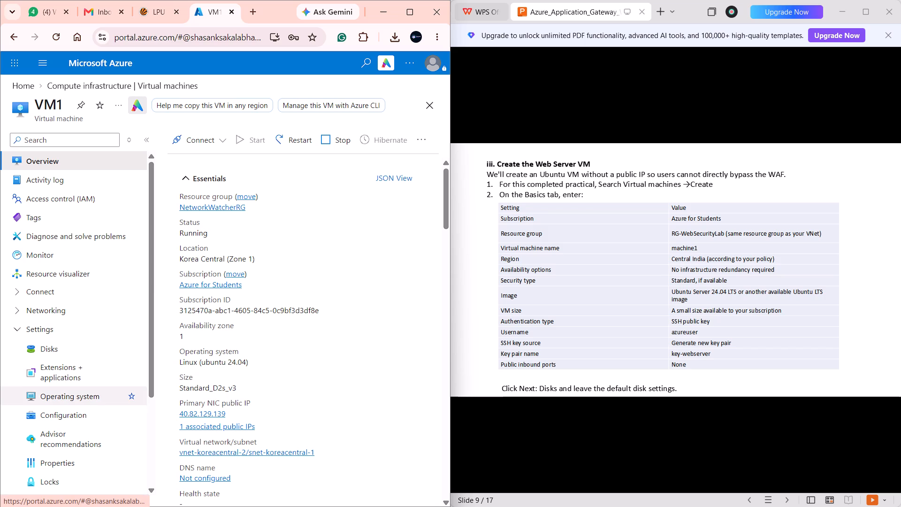
scroll(49, 388, down, 4)
scroll(49, 388, up, 1)
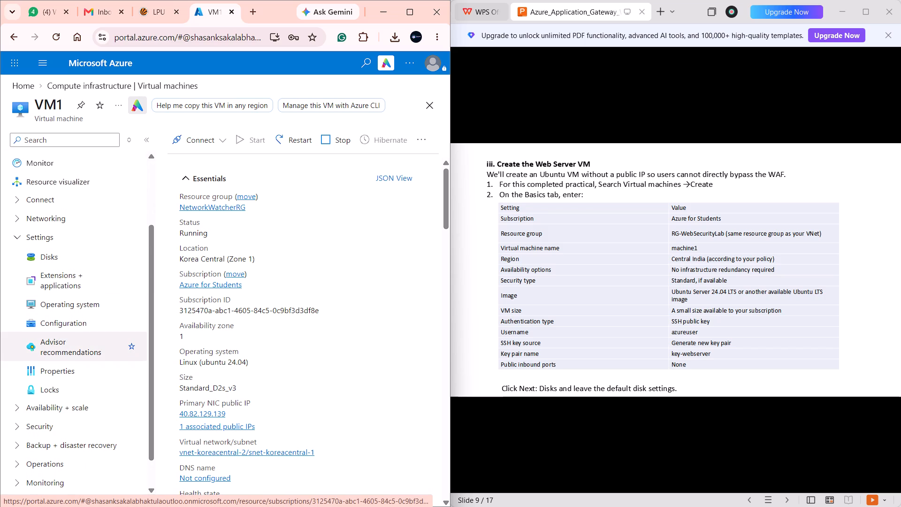
scroll(79, 336, down, 1)
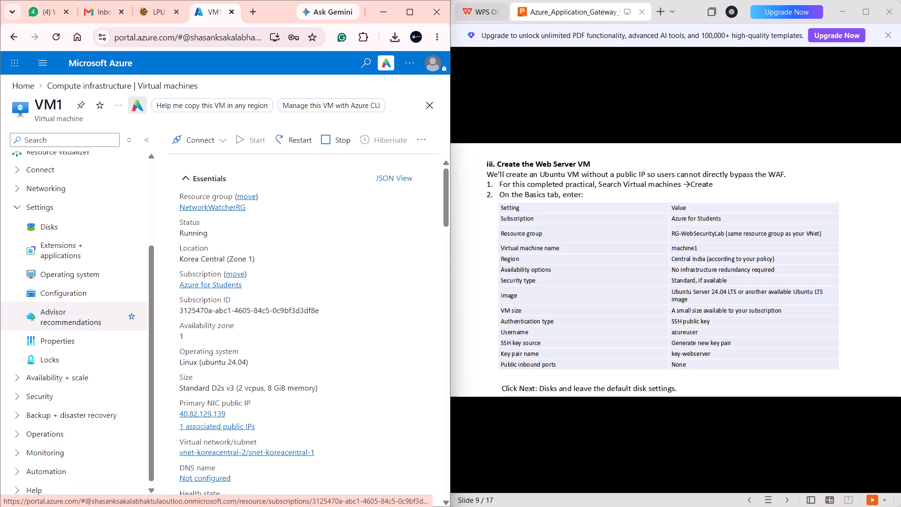
scroll(82, 301, up, 7)
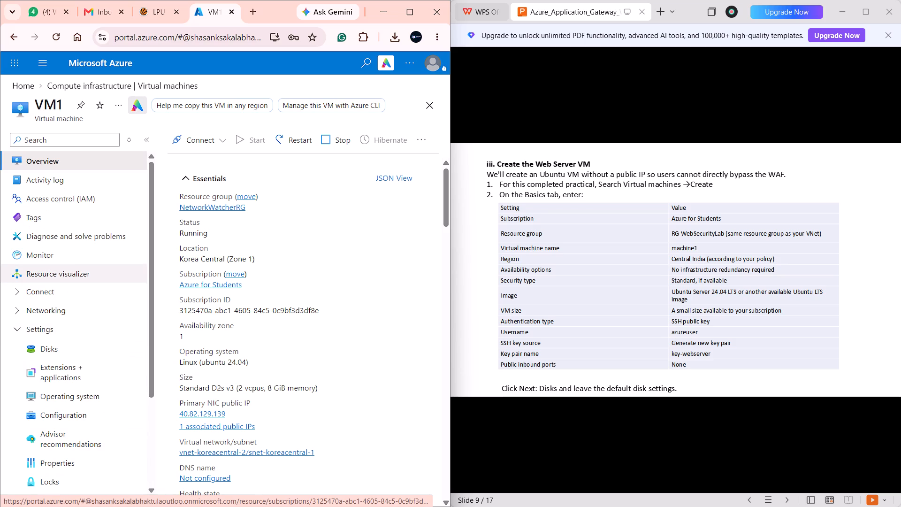
scroll(68, 280, down, 1)
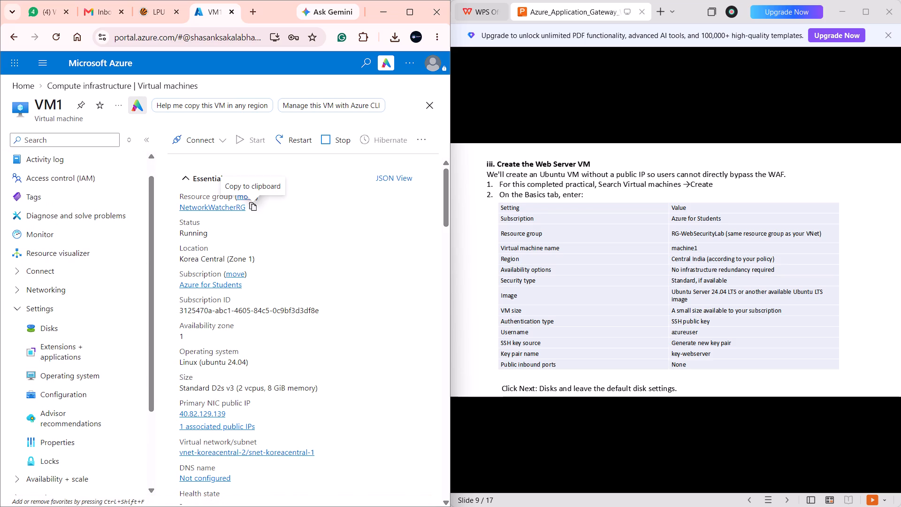
scroll(112, 260, down, 1)
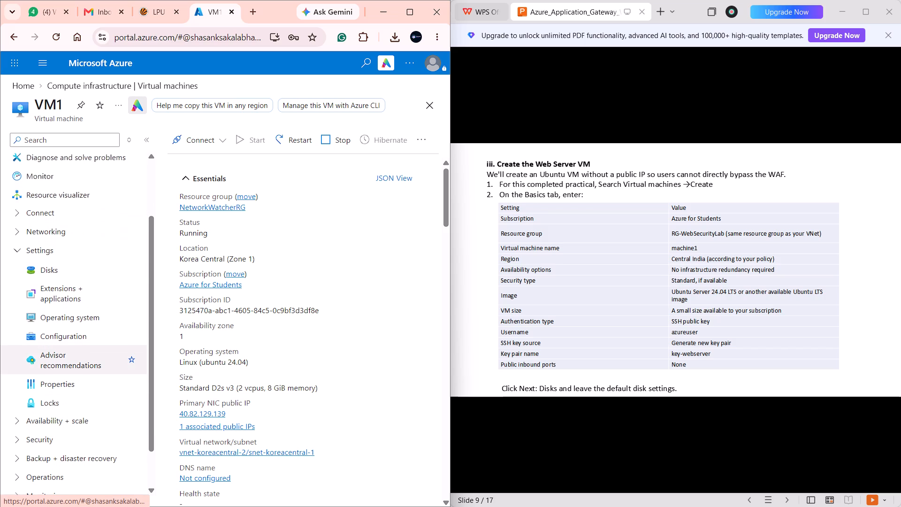
scroll(156, 261, up, 5)
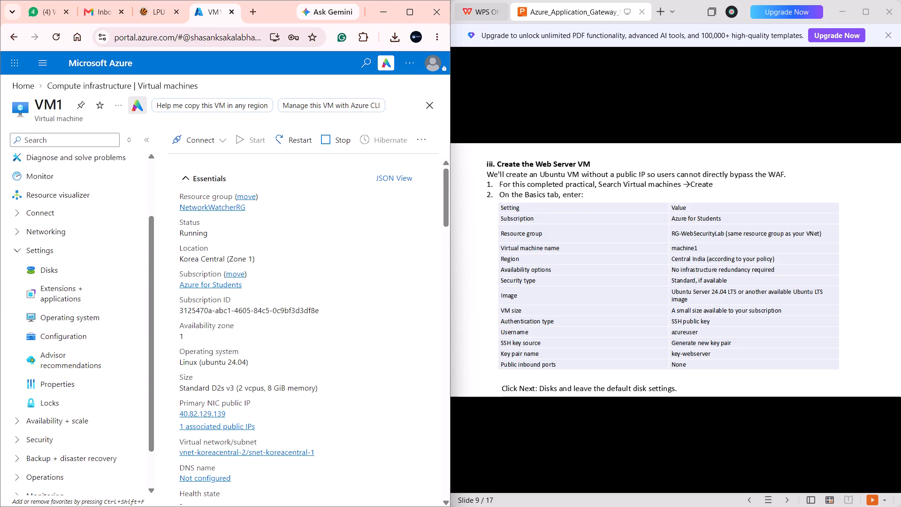
scroll(39, 257, up, 5)
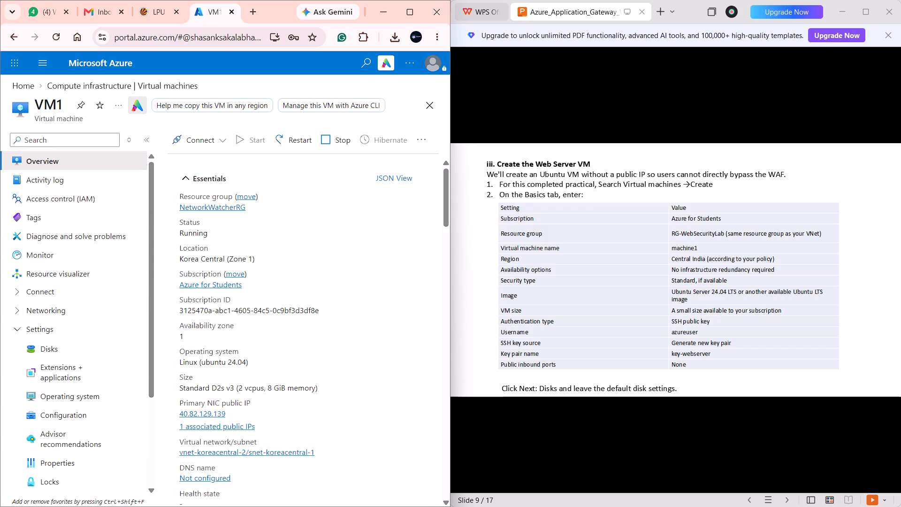
drag(440, 108, 431, 102)
click(431, 102)
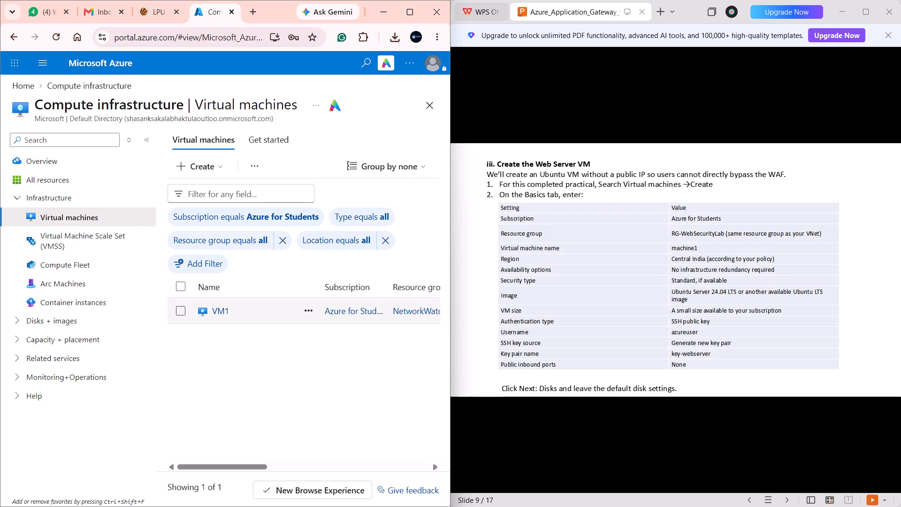
Delete the VM1 virtual machine, entering "delete" as the confirmation text.
drag(300, 308, 312, 309)
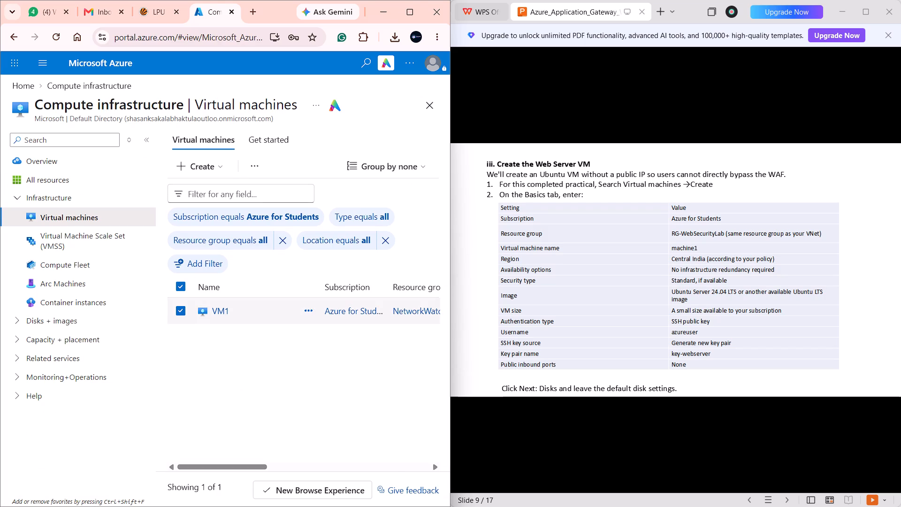
click(312, 309)
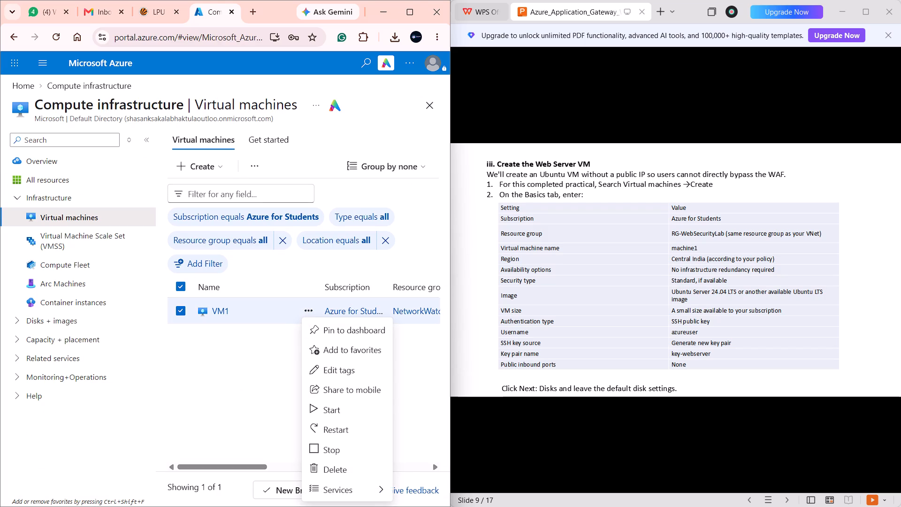
click(329, 462)
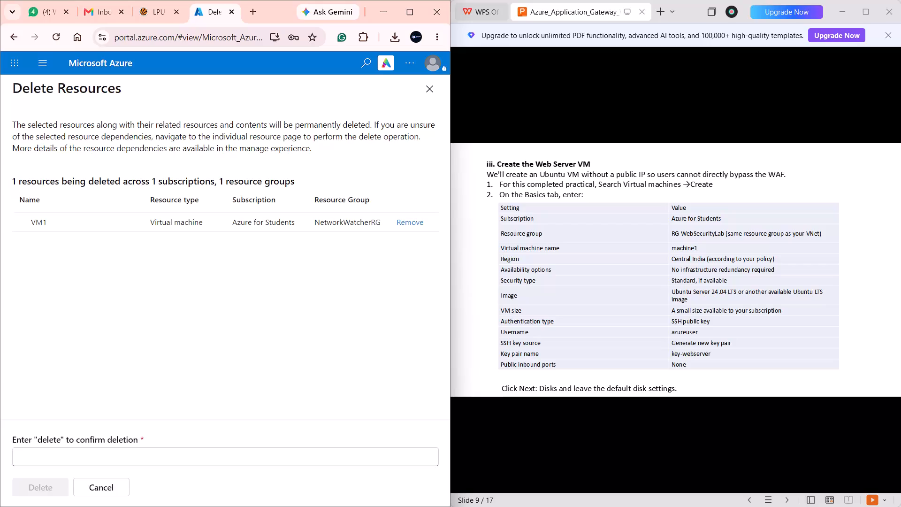
click(71, 464)
text(delete)
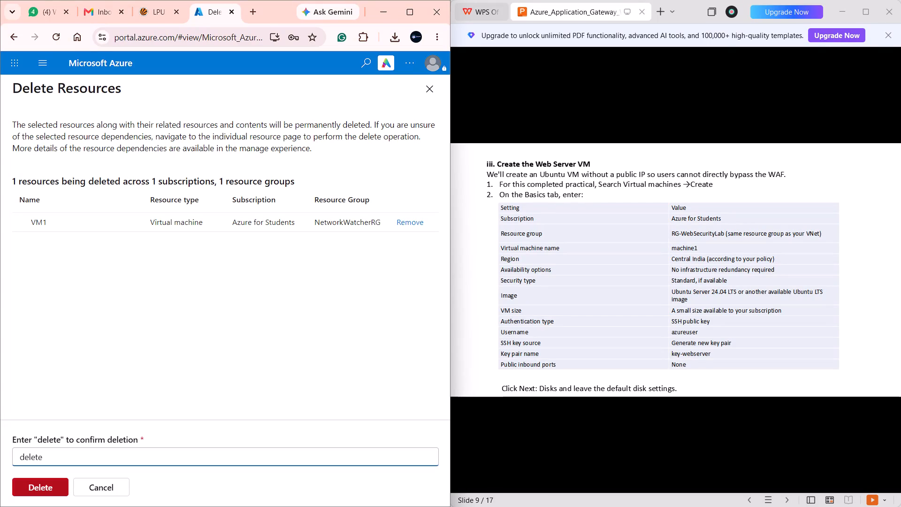
click(20, 491)
click(220, 343)
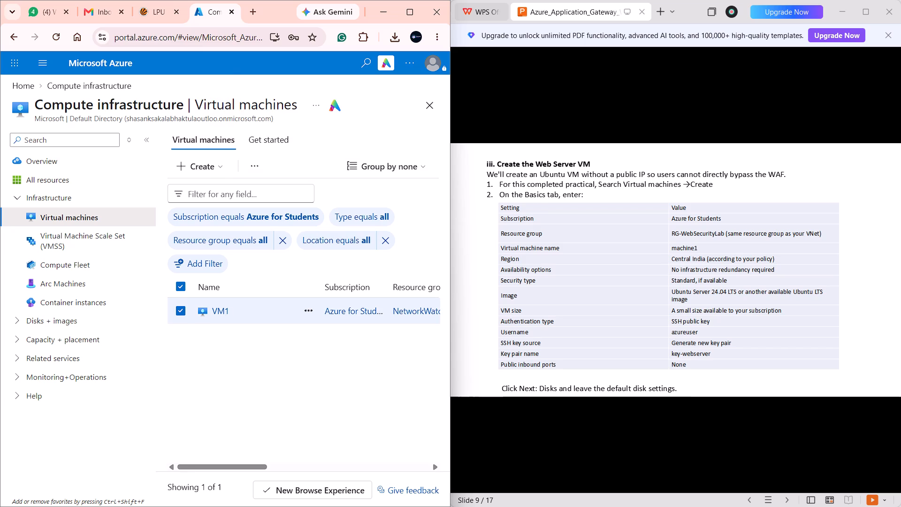
Maximize the browser window and refresh the virtual machines list to check on VM1's deletion.
scroll(319, 264, down, 2)
click(303, 314)
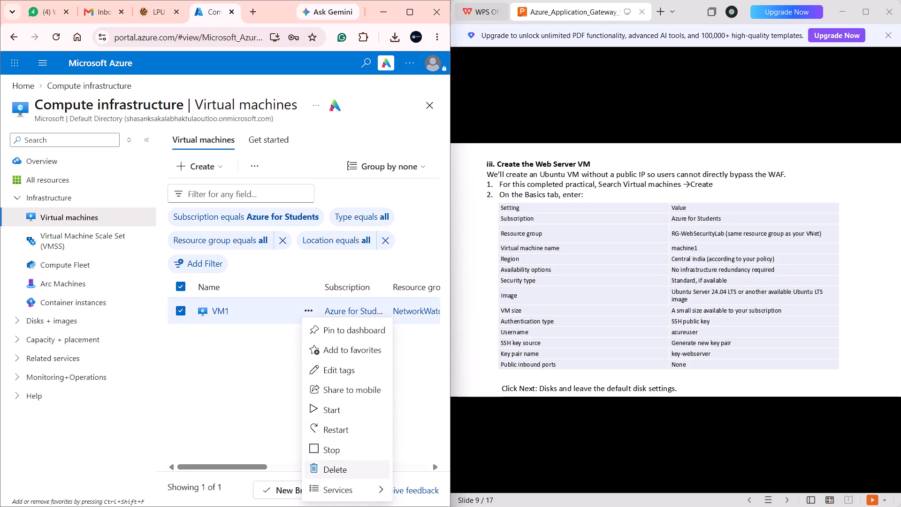
click(178, 392)
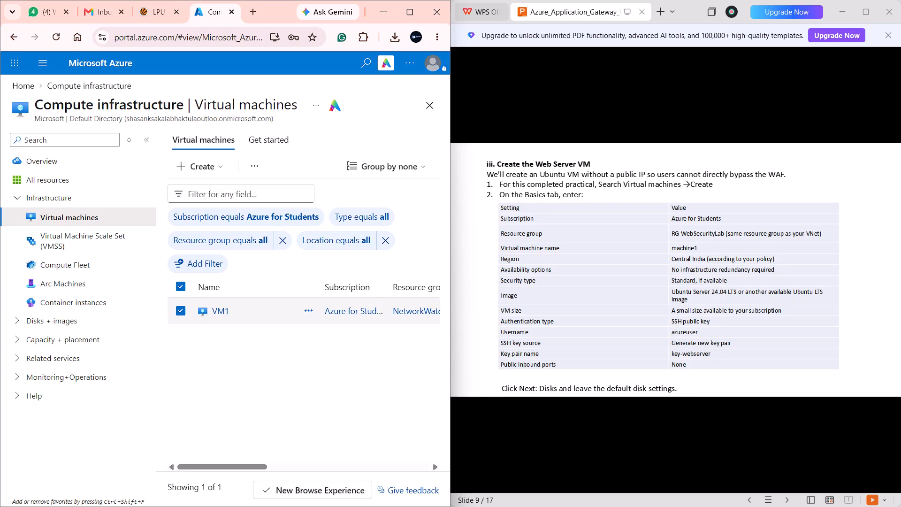
click(413, 10)
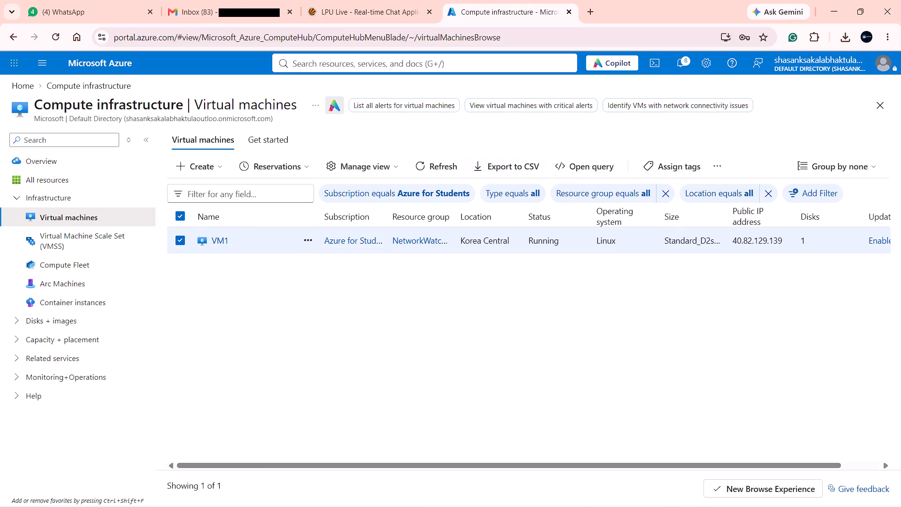
click(429, 167)
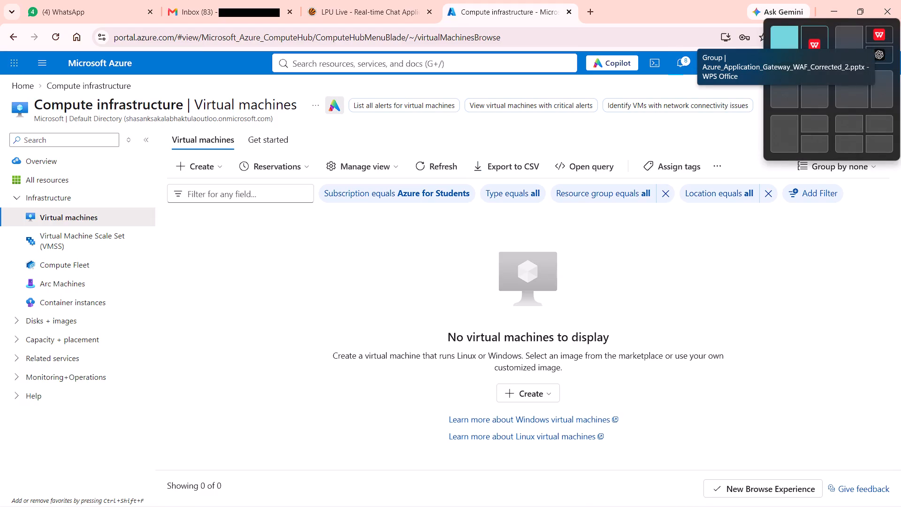
Arrange the browser side by side with the WPS presentation.
click(786, 35)
click(192, 154)
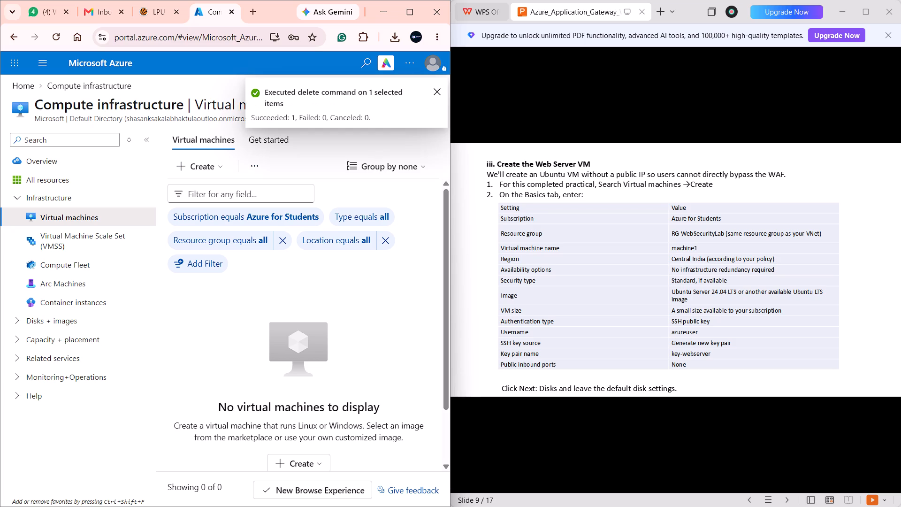
Start creating a virtual machine in the NetworkWatcherRG resource group and name it machine1.
click(190, 157)
click(251, 203)
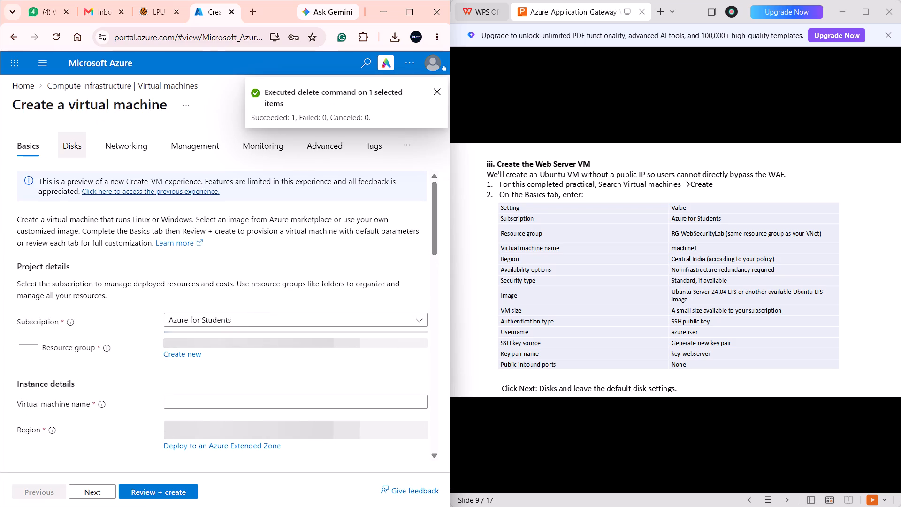
scroll(252, 333, down, 1)
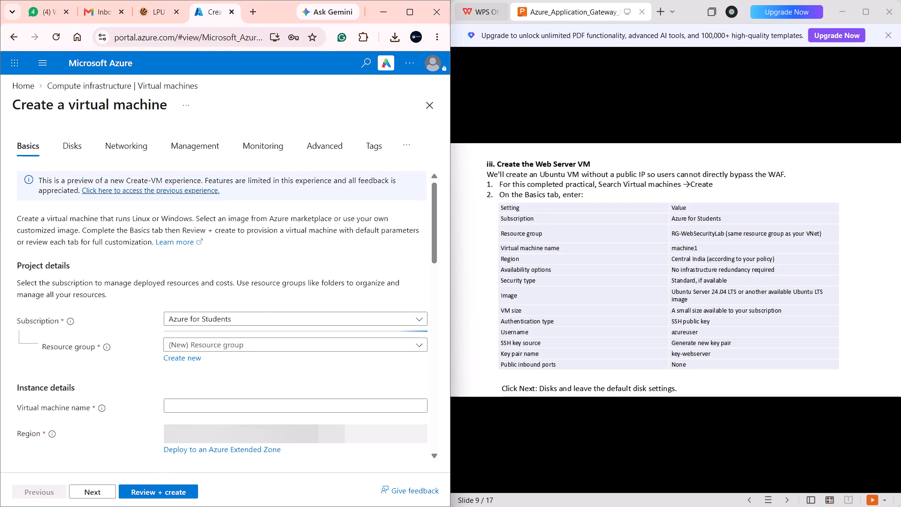
scroll(252, 333, down, 1)
click(252, 333)
click(214, 367)
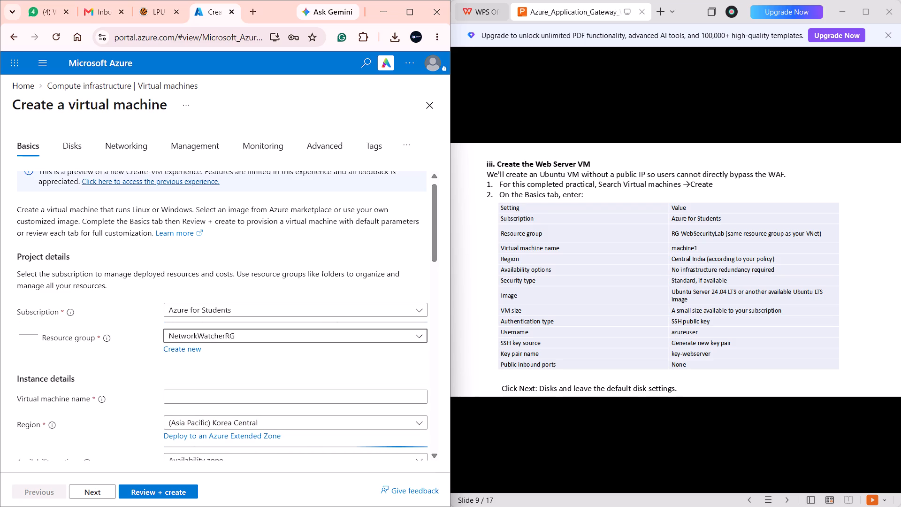
scroll(261, 384, down, 2)
click(250, 313)
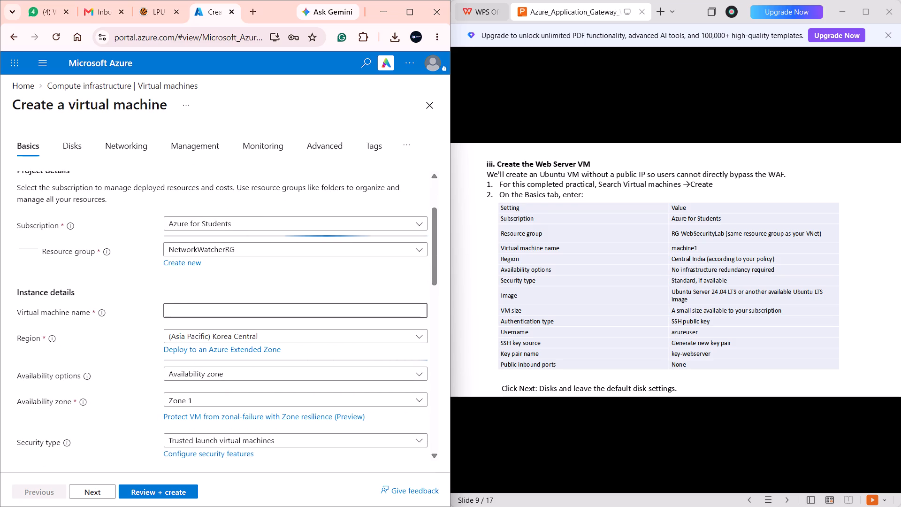
text(max)
key(BackSpace)
text(chine1)
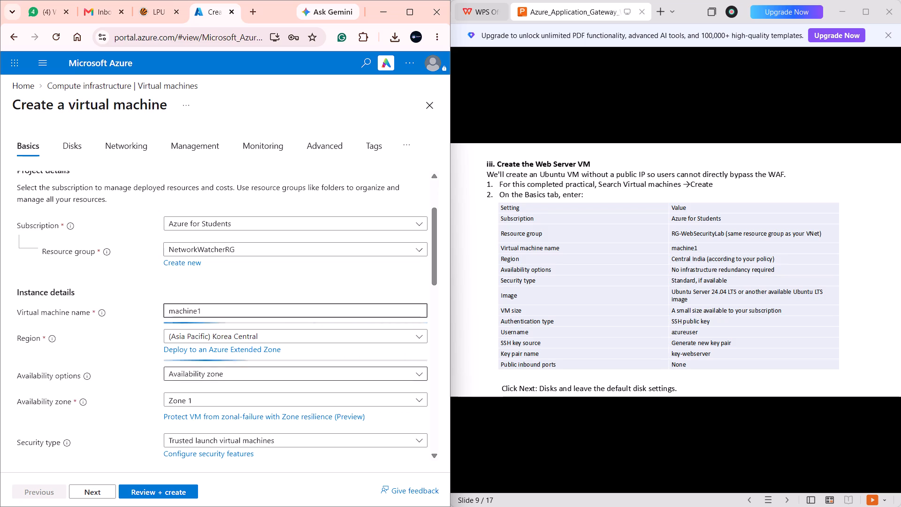
Set machine1's availability options to No infrastructure redundancy required and its security type to Standard.
scroll(318, 370, down, 1)
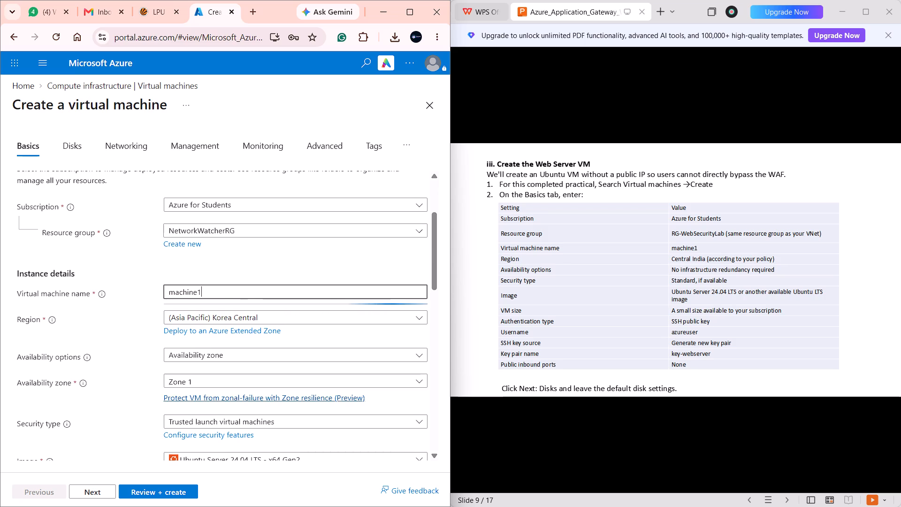
click(345, 362)
click(331, 359)
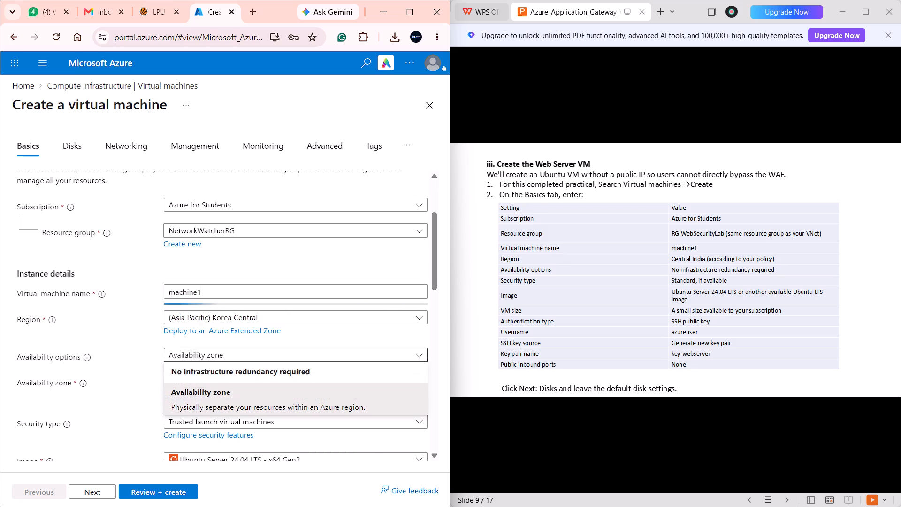
click(306, 371)
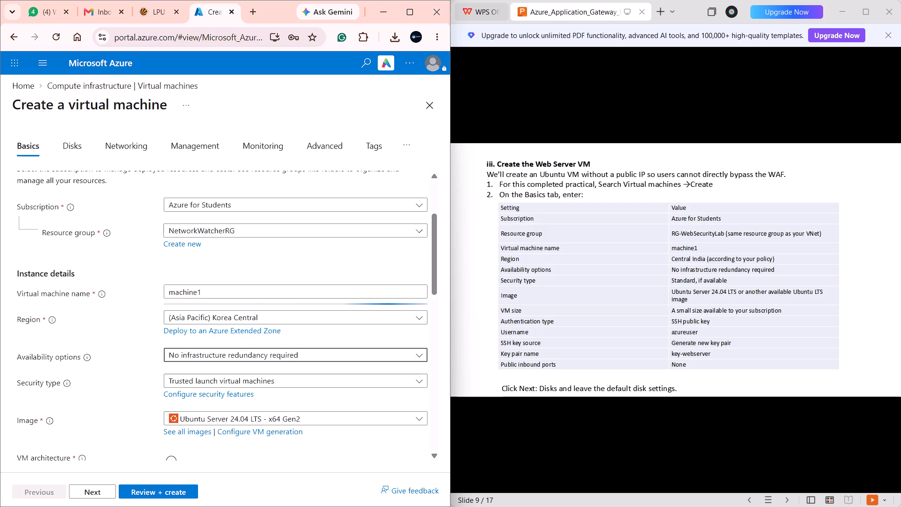
scroll(251, 375, down, 1)
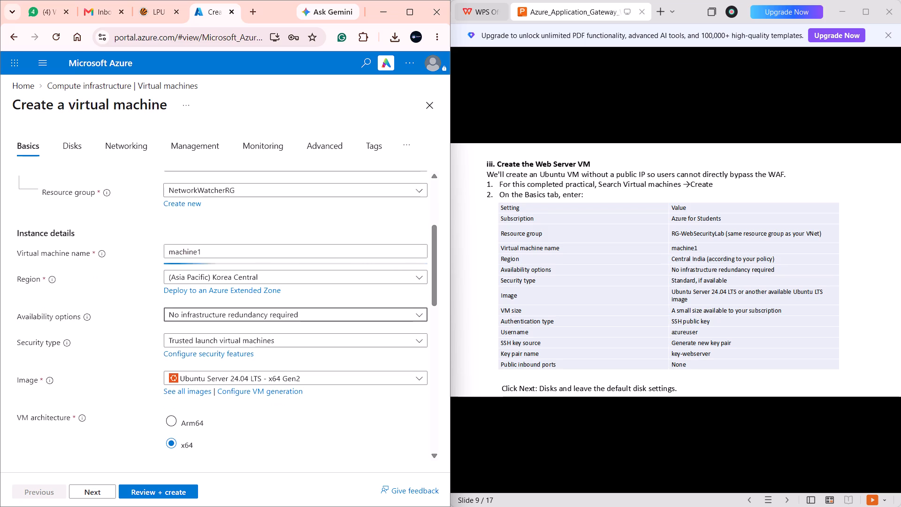
click(346, 336)
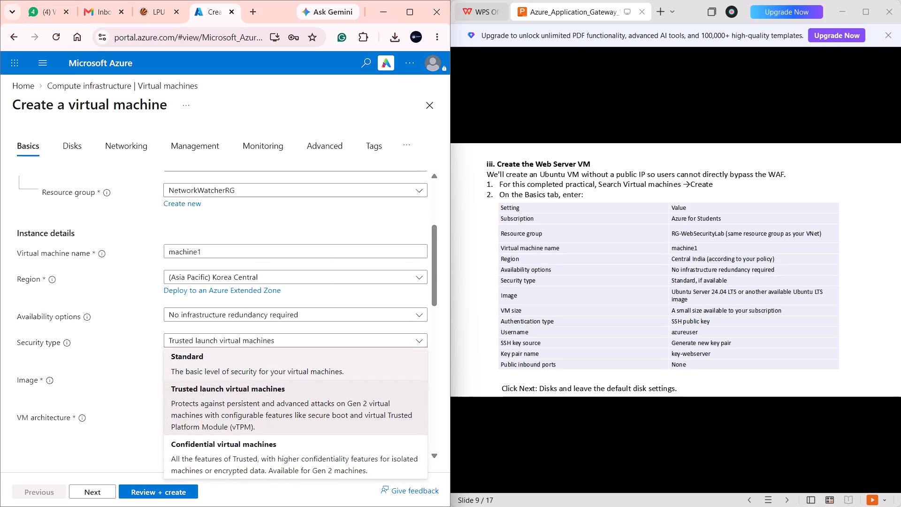
click(255, 366)
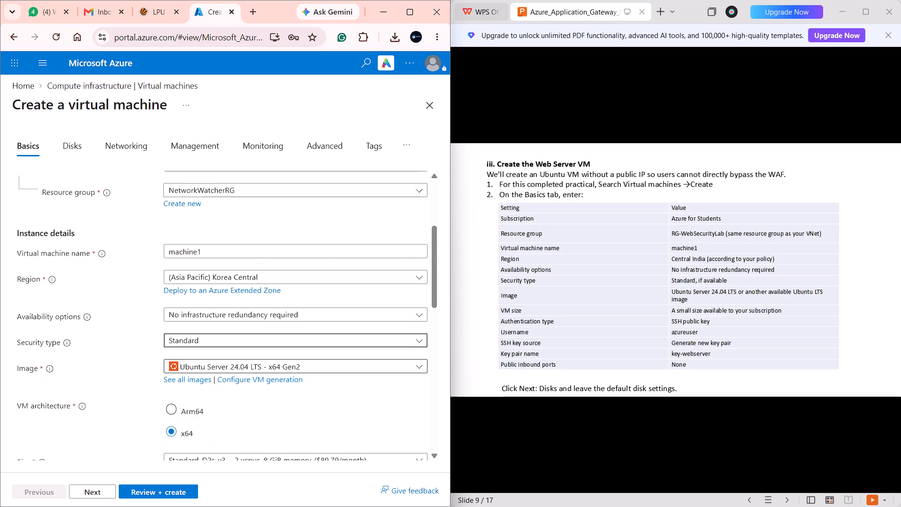
scroll(255, 366, down, 1)
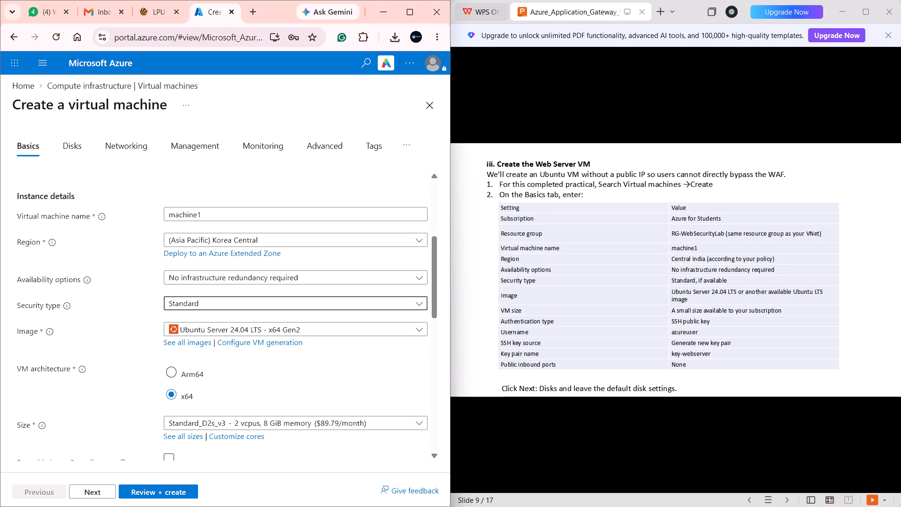
Choose Standard_D2s_v3 with 2 vcpus and 8 GiB memory as machine1's size.
scroll(314, 359, down, 2)
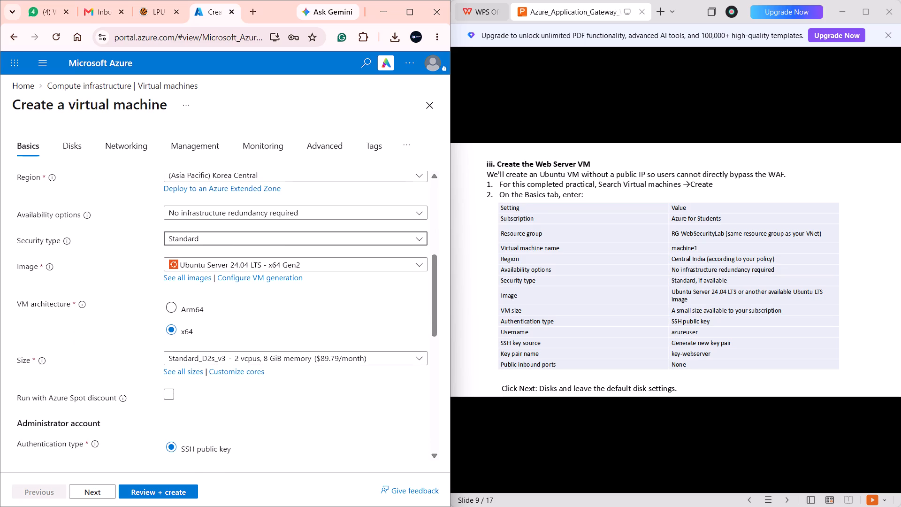
click(331, 353)
scroll(290, 383, down, 1)
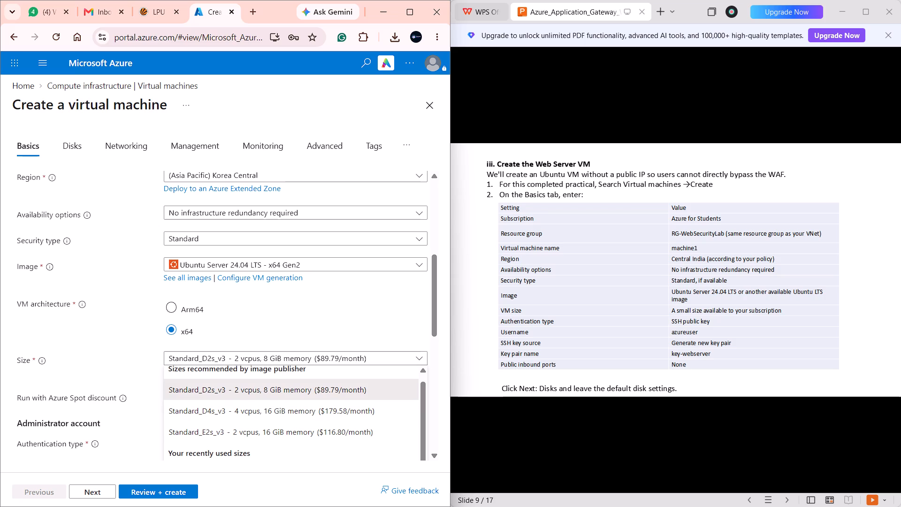
scroll(290, 383, down, 1)
scroll(290, 383, up, 3)
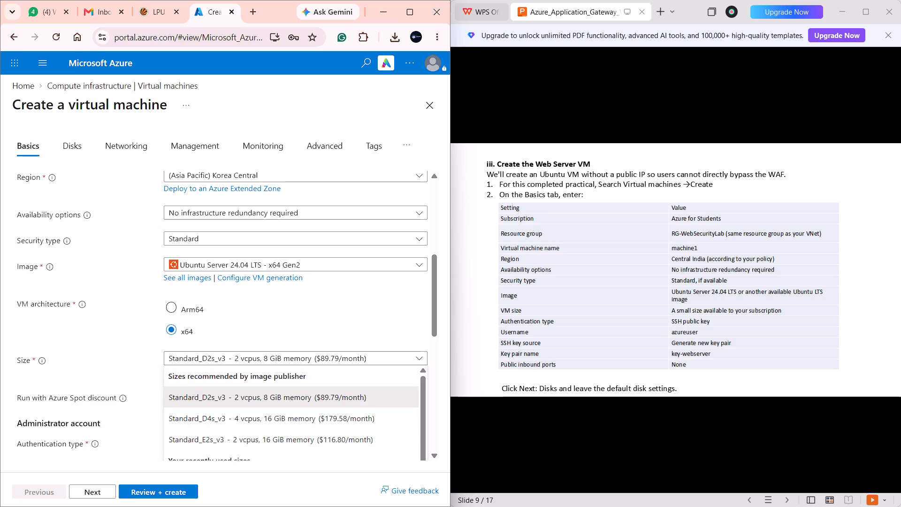
click(260, 392)
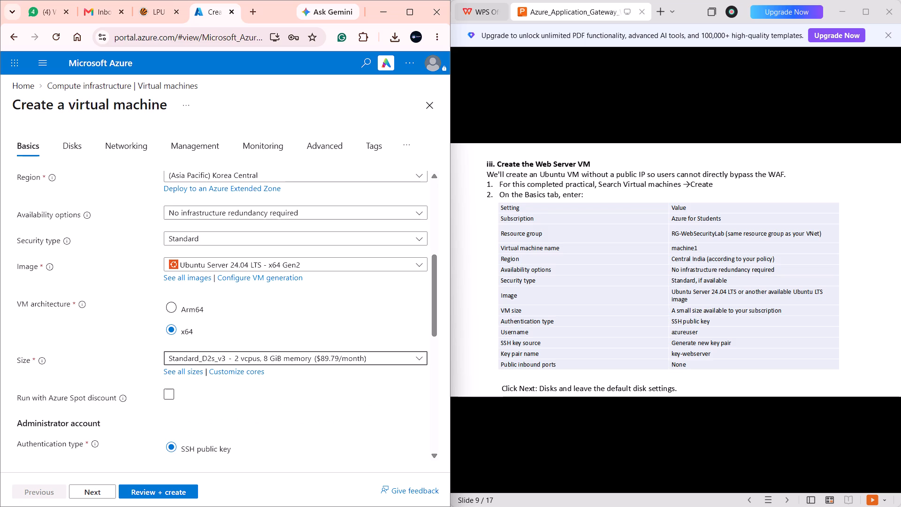
Replace the administrator account's username with user123, keeping SSH public key authentication.
scroll(351, 327, down, 3)
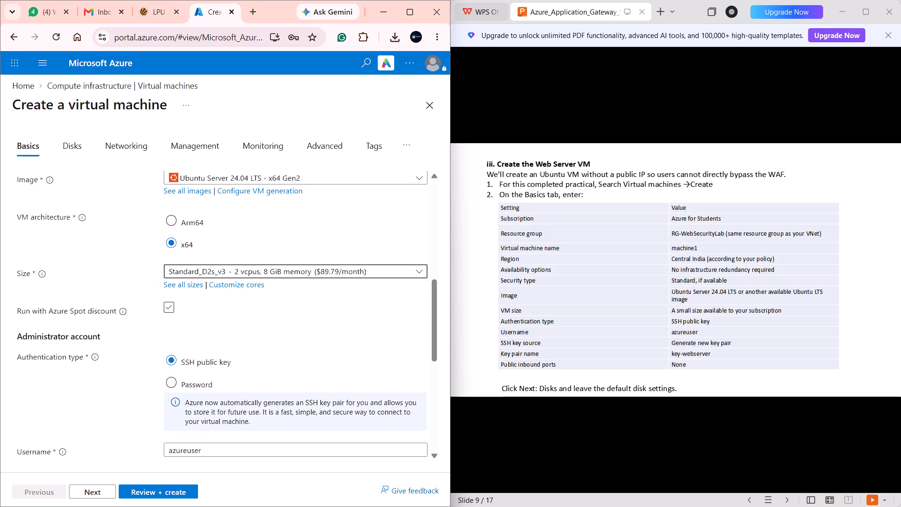
scroll(165, 368, down, 1)
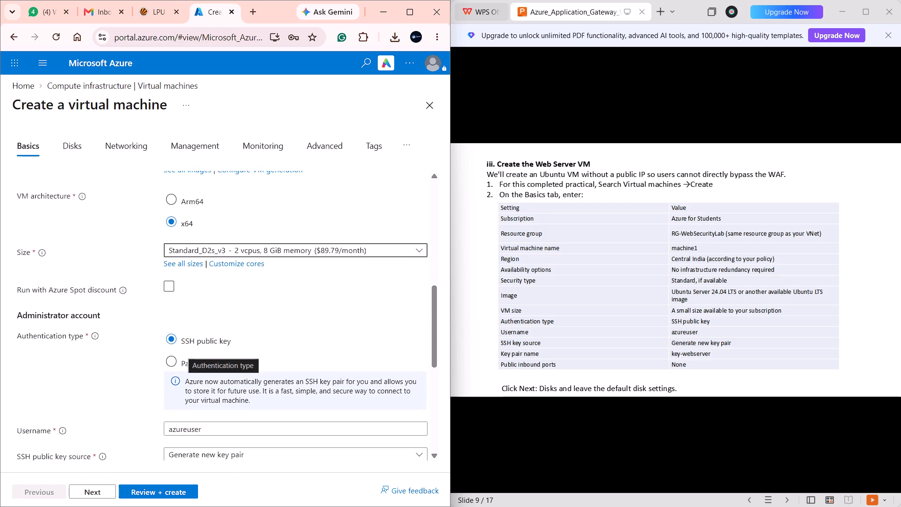
scroll(203, 405, down, 1)
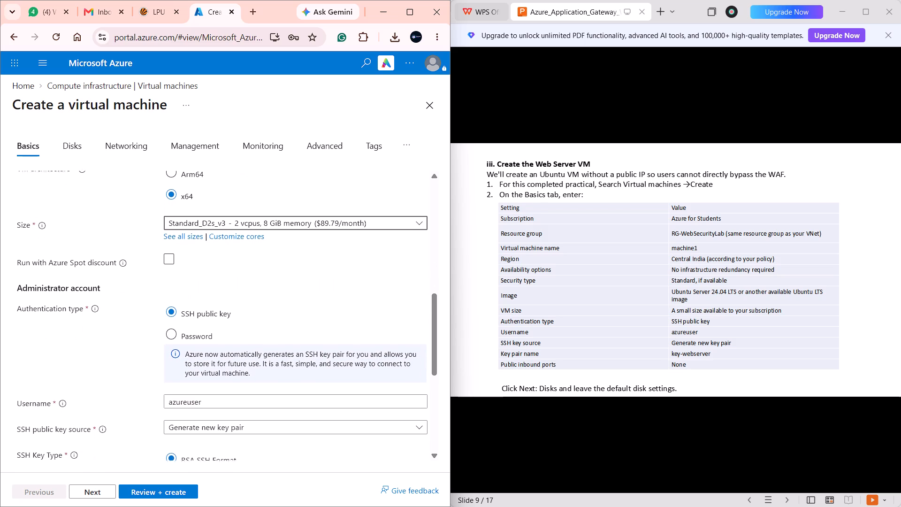
scroll(203, 405, down, 1)
scroll(178, 352, down, 1)
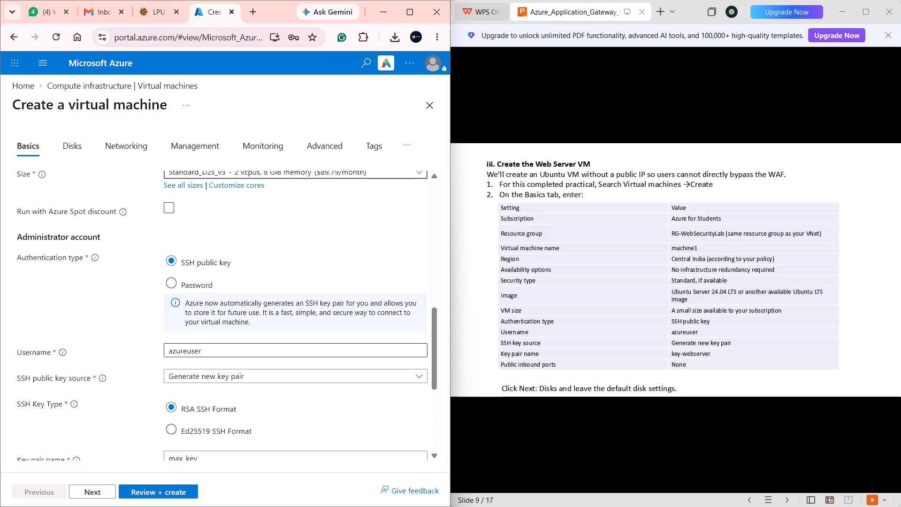
click(236, 355)
key(BackSpace)
key(BackSpace)
key(BackSpace)
key(BackSpace)
key(BackSpace)
key(BackSpace)
key(BackSpace)
key(BackSpace)
key(BackSpace)
key(BackSpace)
key(BackSpace)
key(BackSpace)
key(BackSpace)
key(BackSpace)
key(BackSpace)
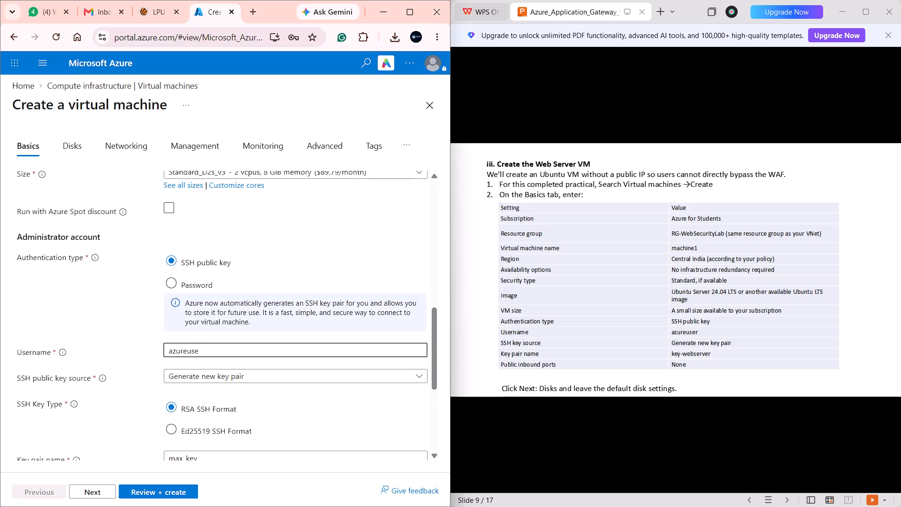
text(user)
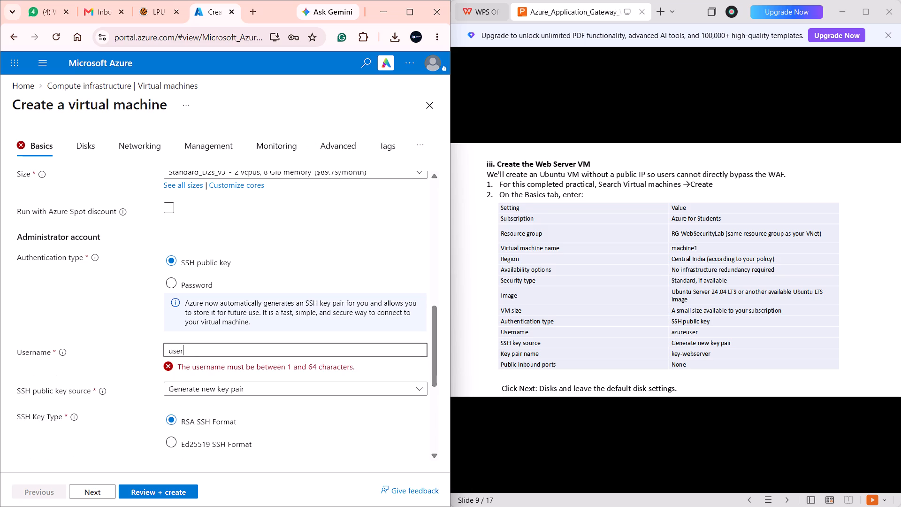
text(123)
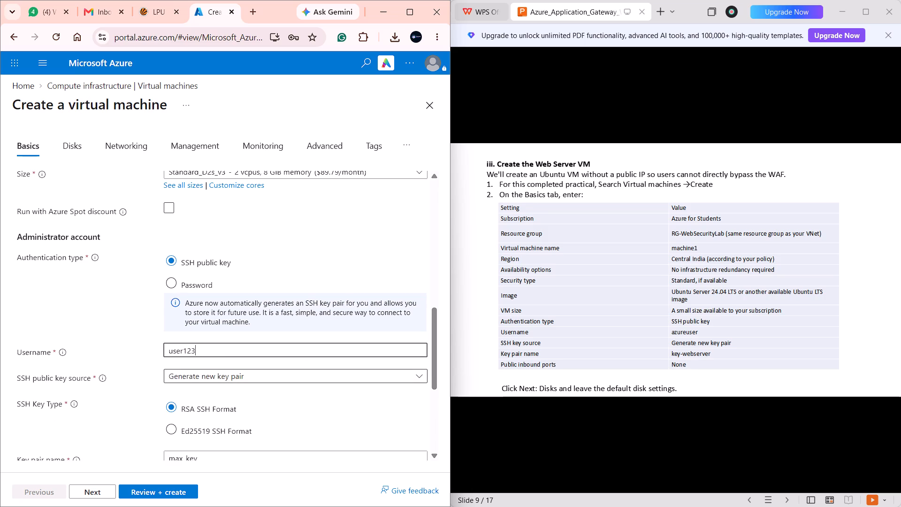
Set the SSH public key source to Generate new key pair and name the key pair key_webserver.
click(269, 369)
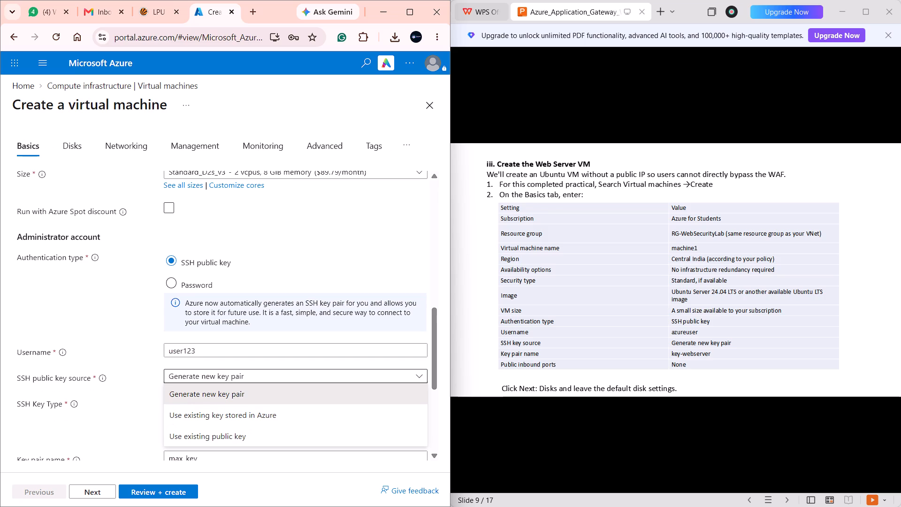
click(241, 392)
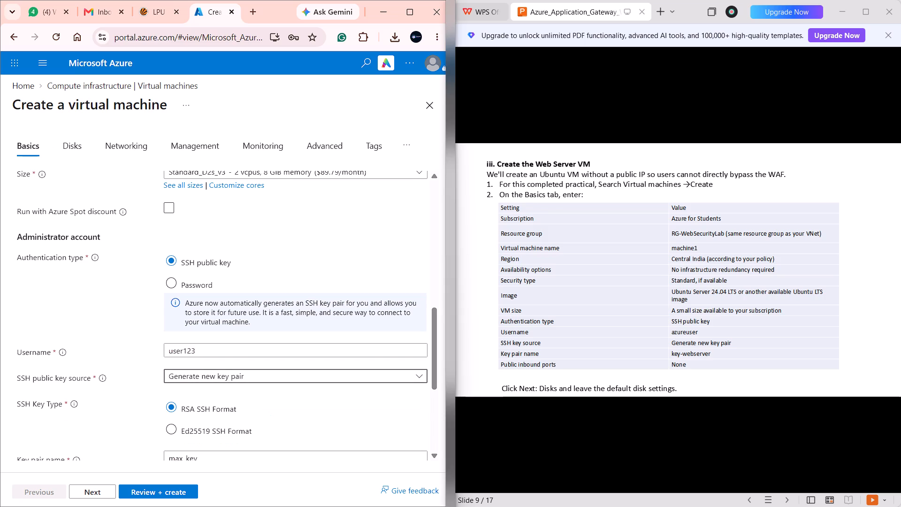
scroll(297, 390, down, 2)
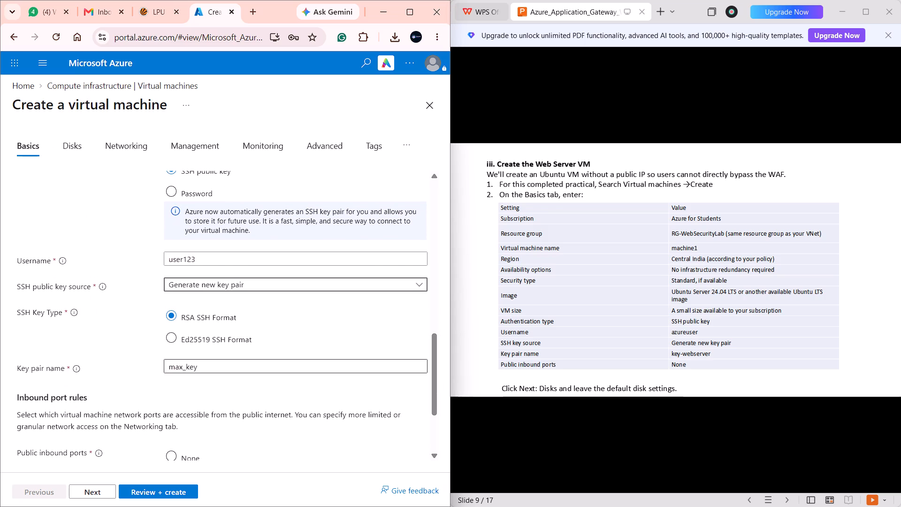
click(235, 369)
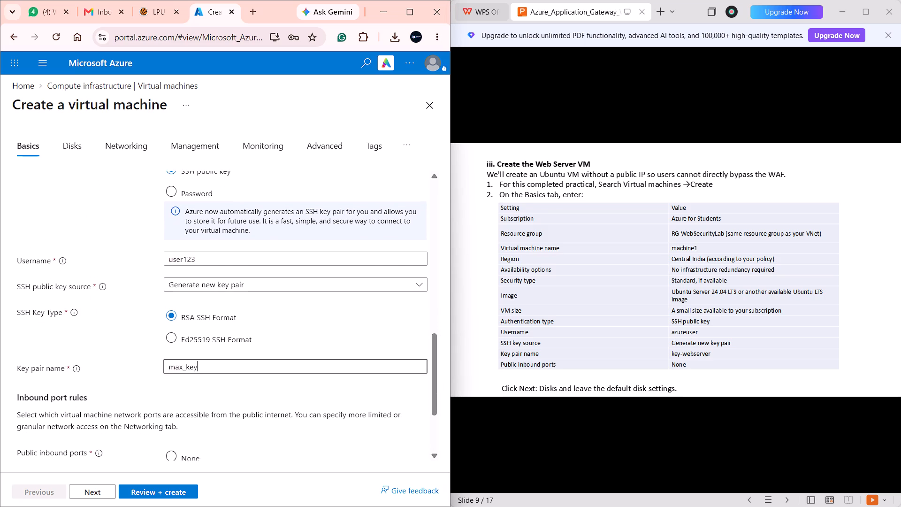
key(BackSpace)
key(BackSpace)
key(BackSpace)
key(BackSpace)
key(BackSpace)
key(BackSpace)
key(BackSpace)
key(BackSpace)
key(BackSpace)
key(BackSpace)
key(BackSpace)
key(BackSpace)
key(BackSpace)
text(key_we)
text(bserver)
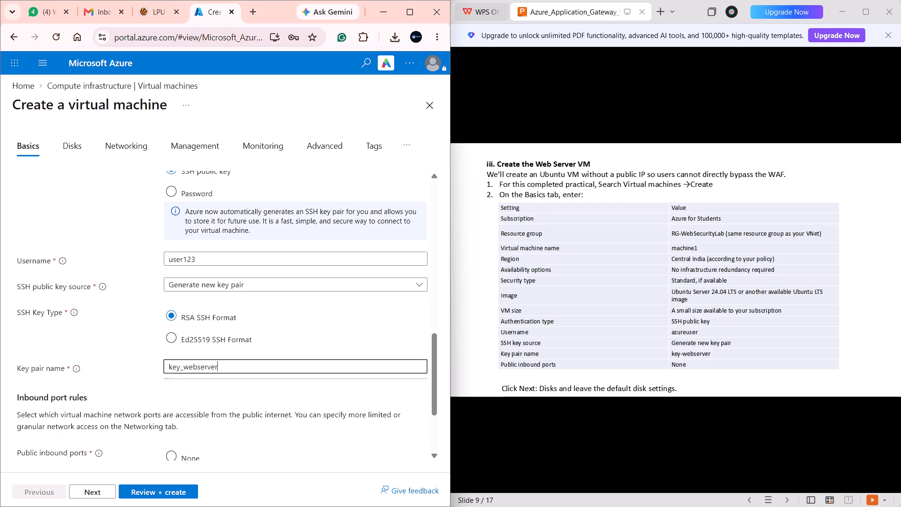
Set machine1's public inbound ports to None and continue to the disk settings.
scroll(190, 328, down, 1)
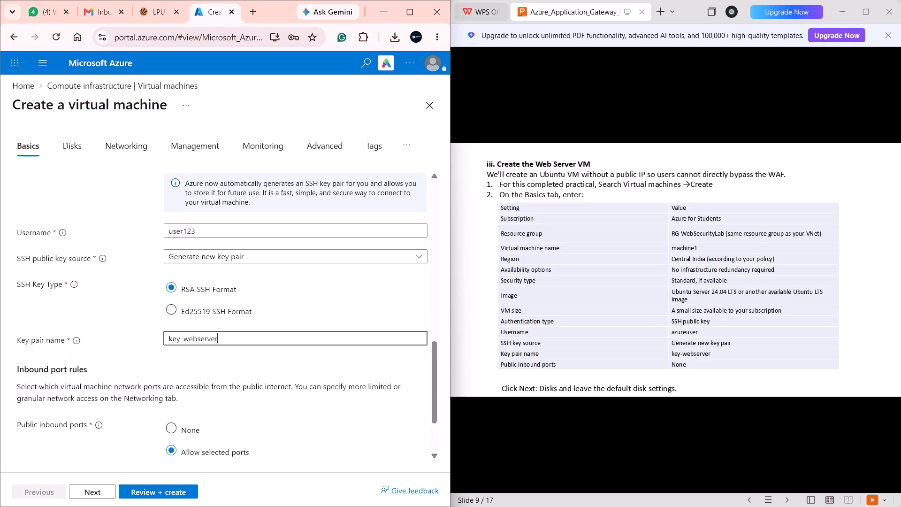
scroll(190, 328, down, 3)
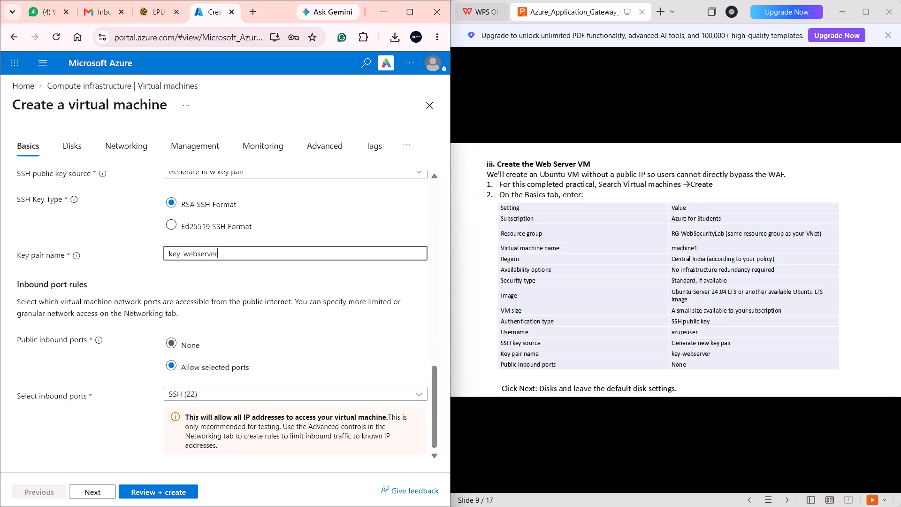
click(168, 344)
scroll(195, 368, down, 3)
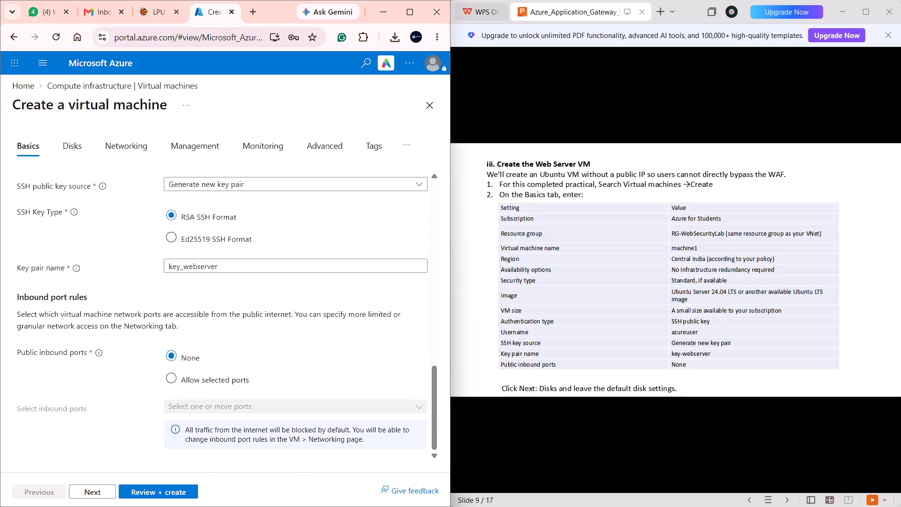
click(98, 494)
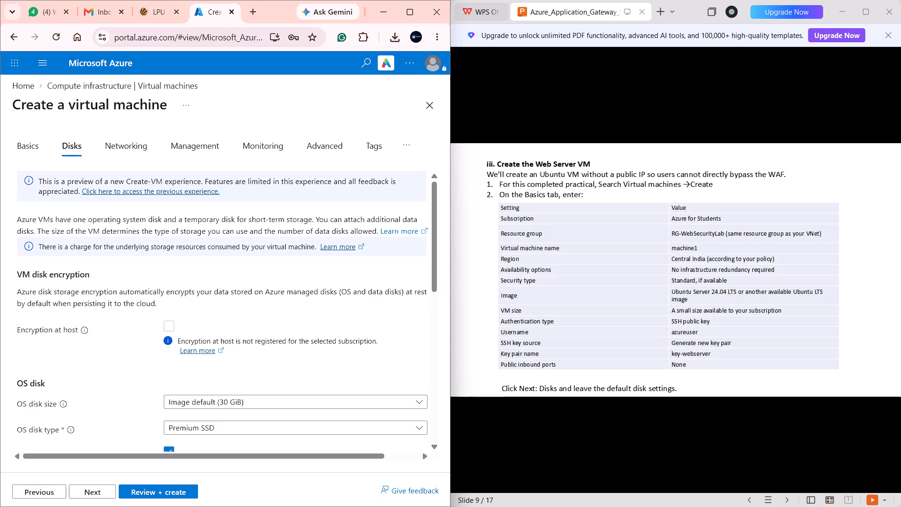
Switch to the WPS presentation and advance it to the Configure Networking slide.
key(Right)
click(605, 301)
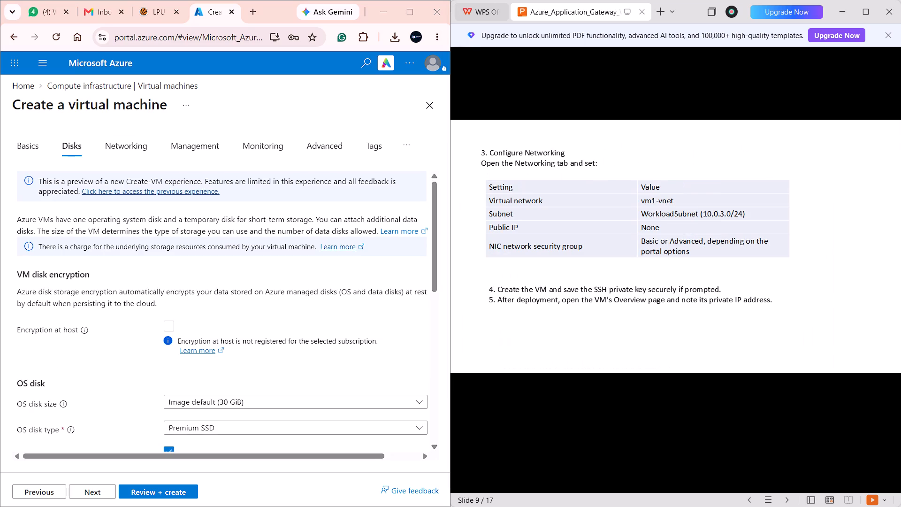
key(Left)
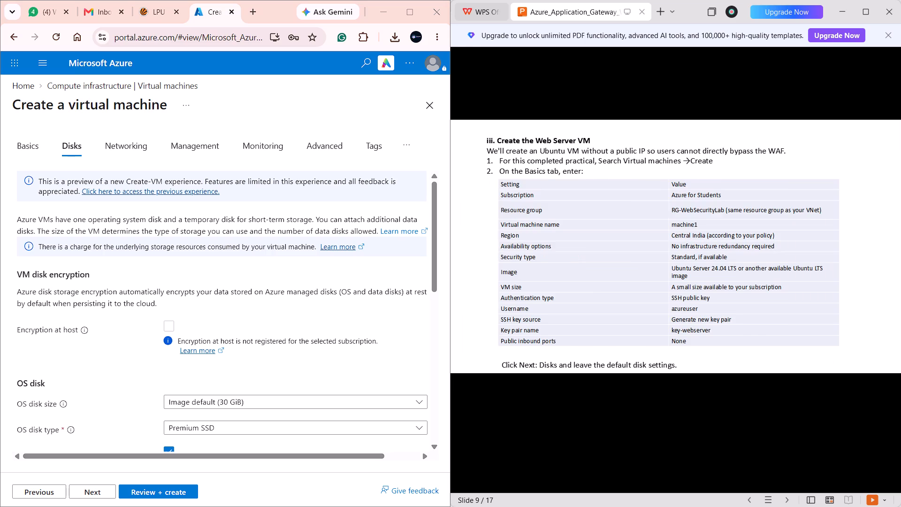
key(Right)
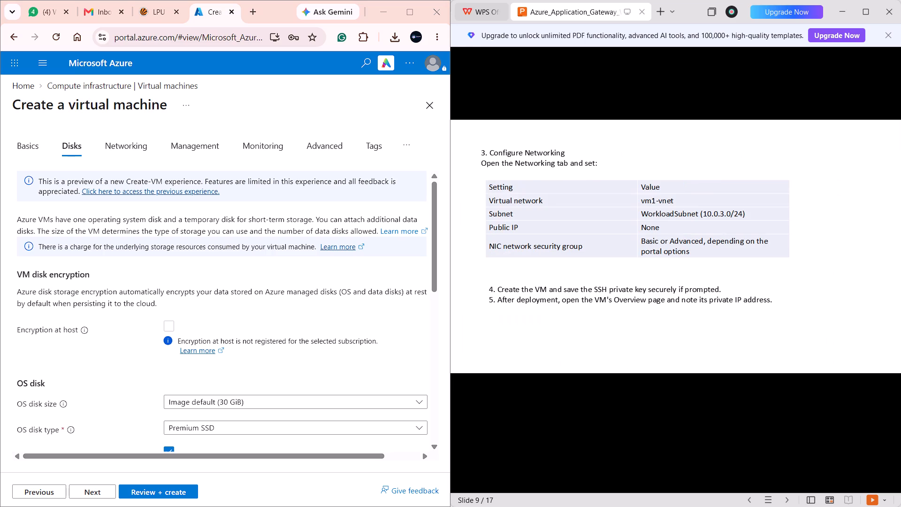
In machine1's networking settings, select the virtual network VN1 and the subnet WorkloadSubnet - 10.0.3.0/24.
click(116, 142)
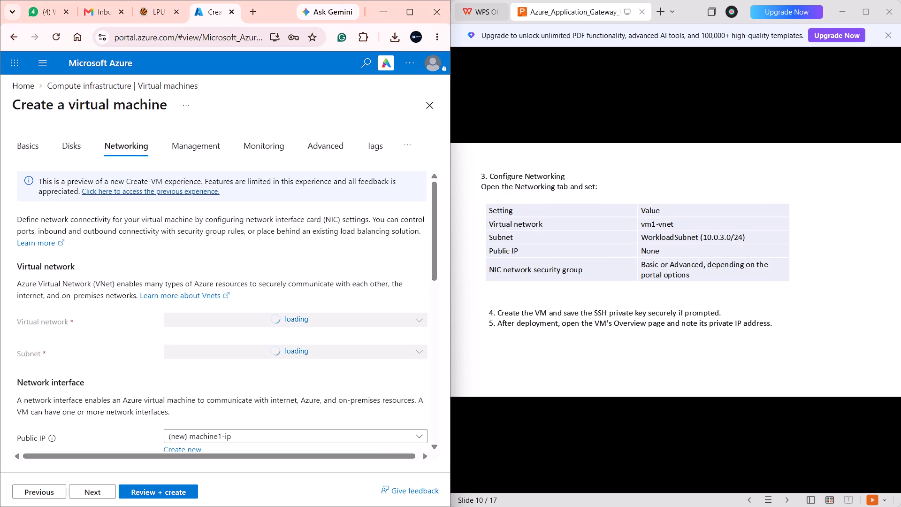
scroll(293, 321, down, 1)
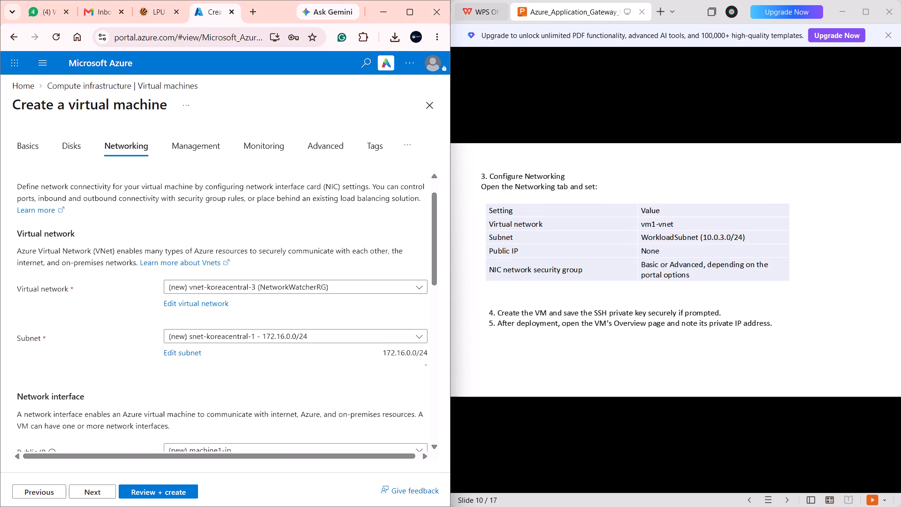
click(302, 283)
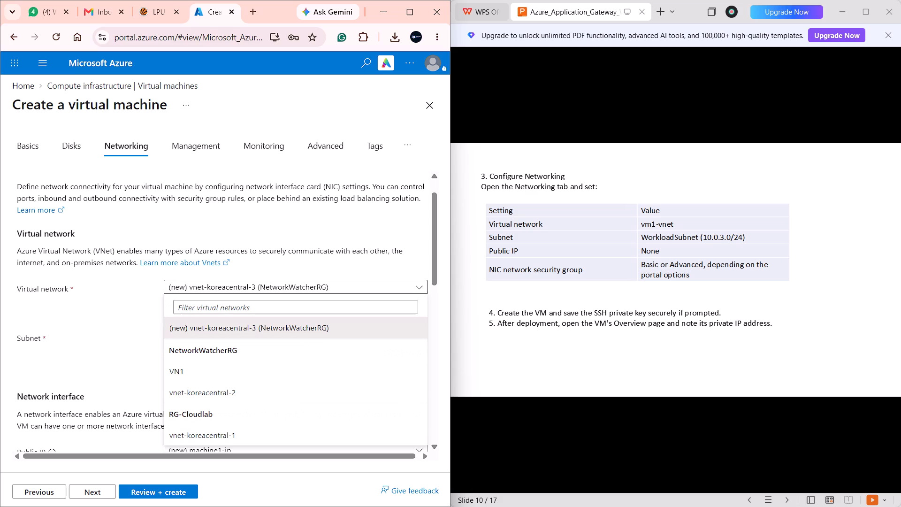
click(201, 365)
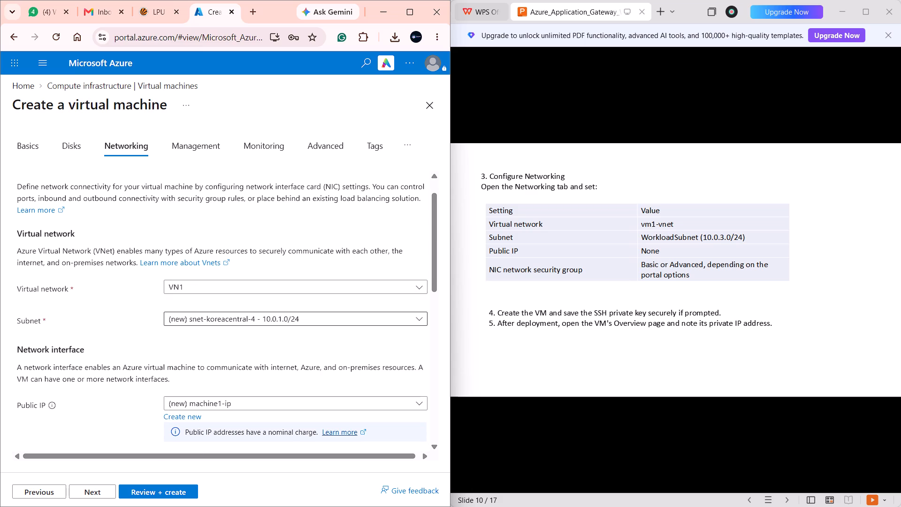
click(333, 314)
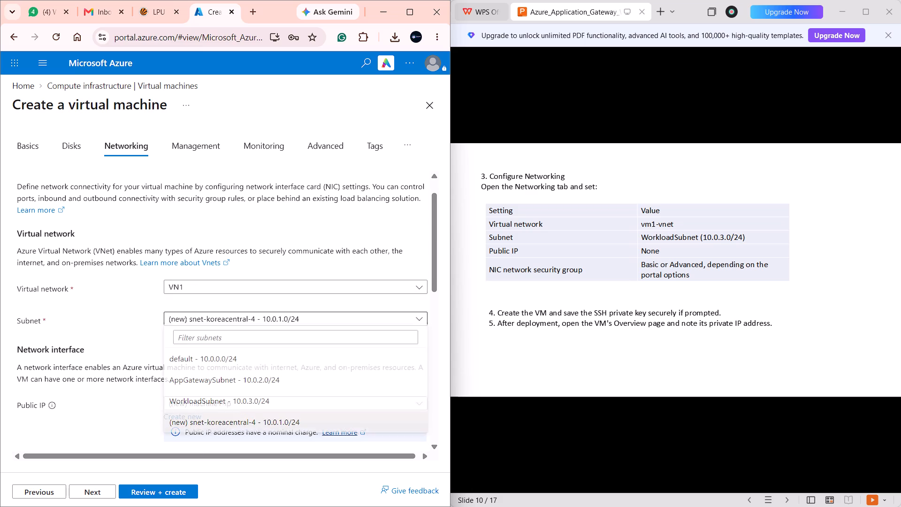
click(241, 401)
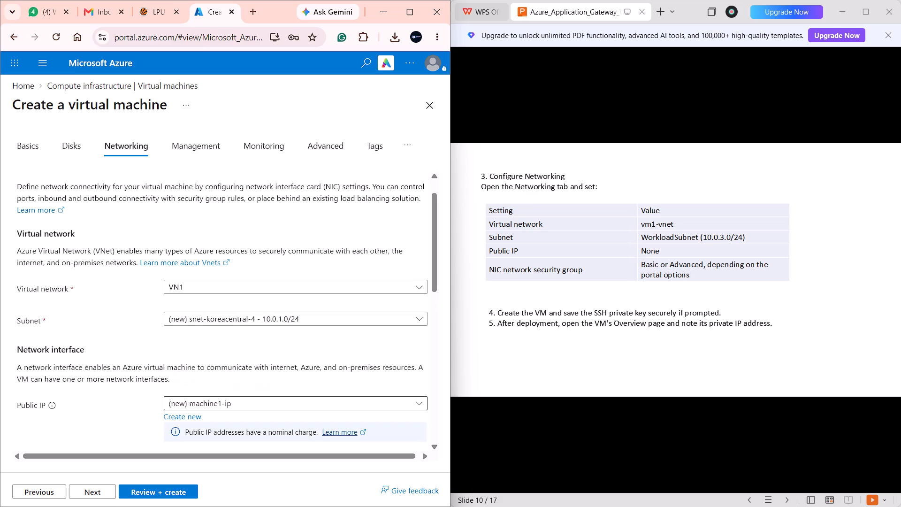
Set the public IP of machine1's network interface to None, keeping the Basic NIC network security group.
scroll(261, 325, down, 1)
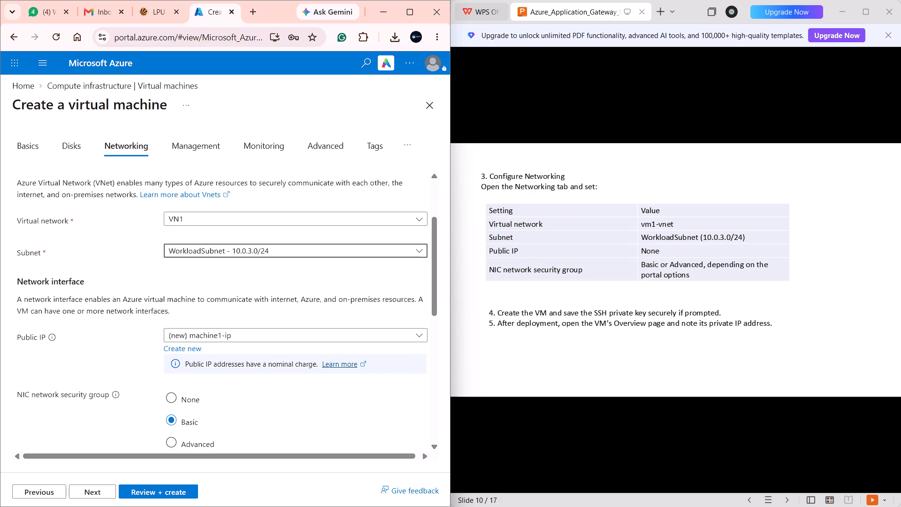
click(238, 324)
click(235, 325)
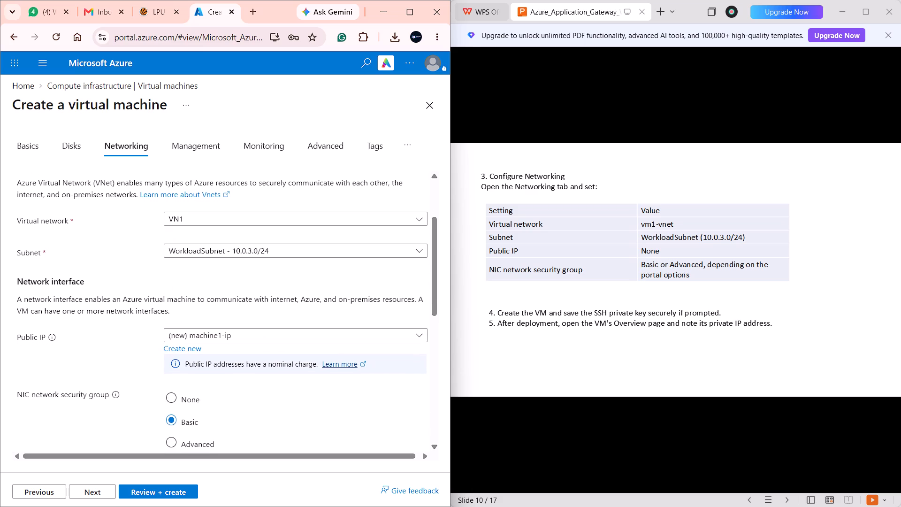
click(221, 336)
click(204, 355)
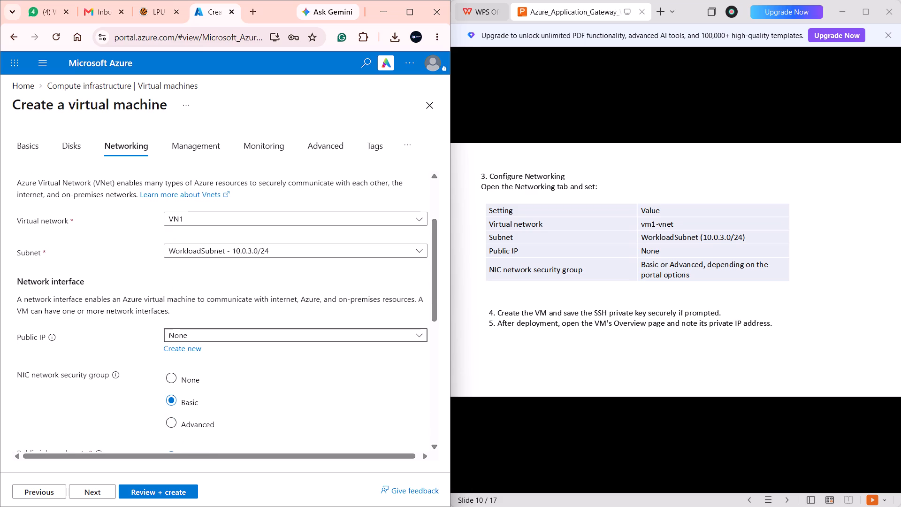
scroll(247, 341, down, 1)
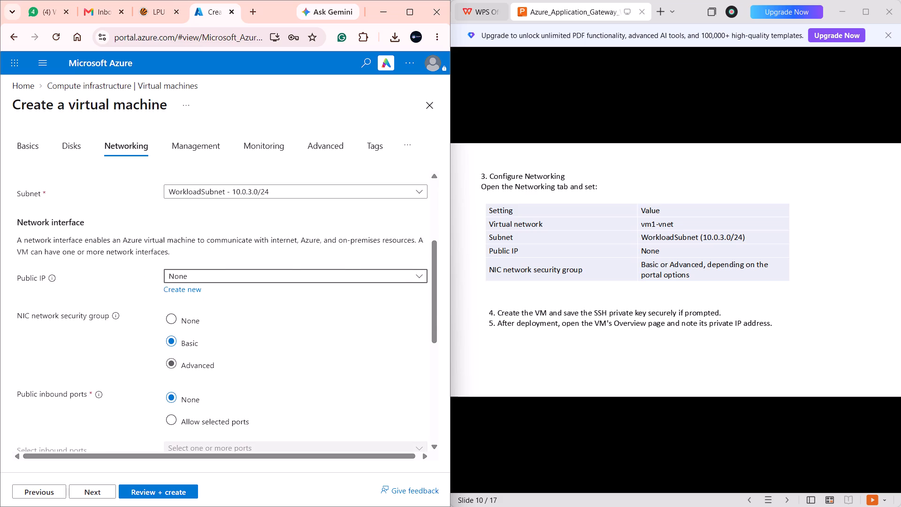
scroll(179, 360, down, 2)
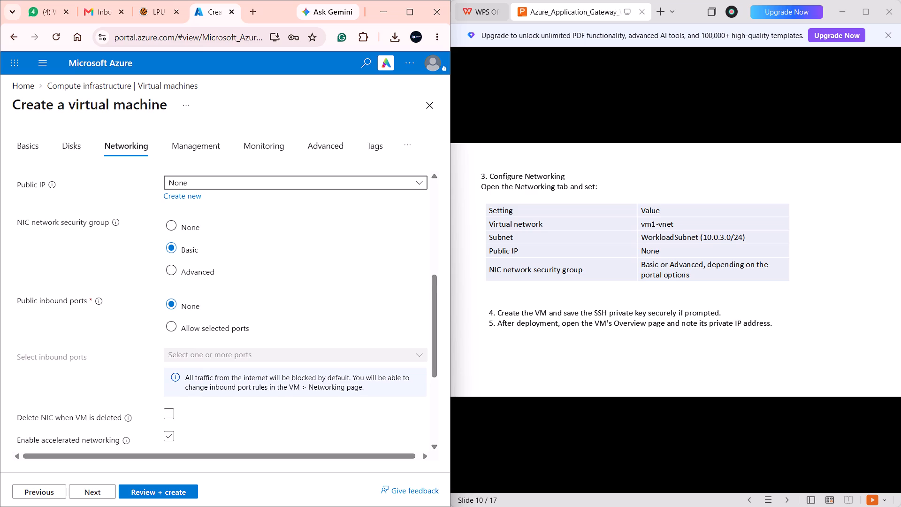
Leave machine1's load balancing option at None and proceed to the final review of the VM configuration.
scroll(186, 456, down, 2)
scroll(235, 362, down, 9)
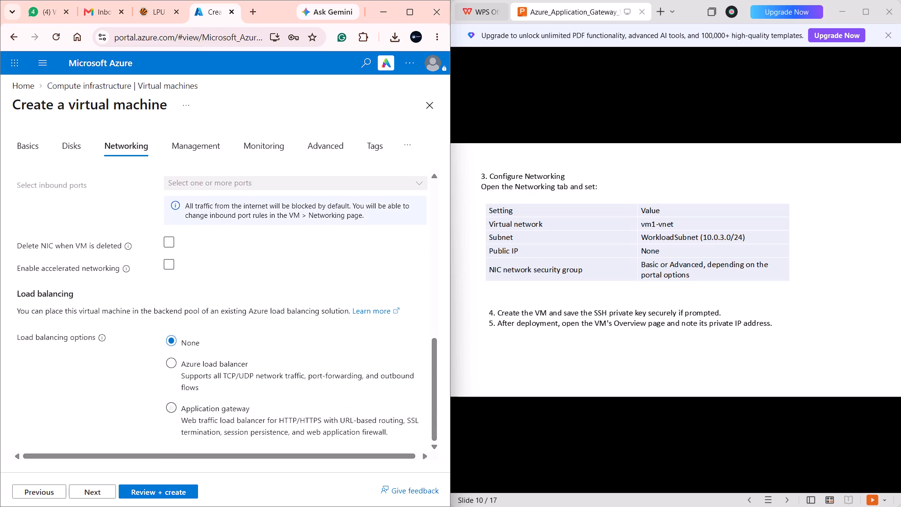
click(169, 492)
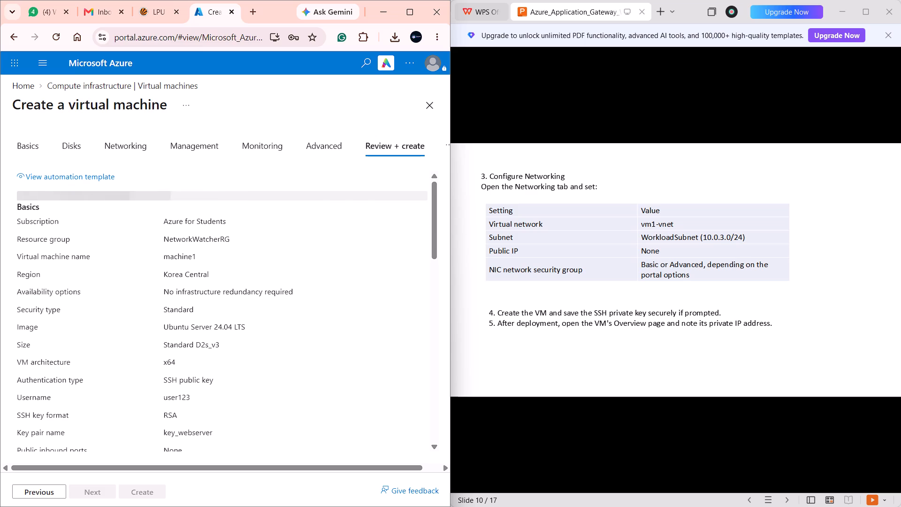
Check machine1's configuration summary, then create the VM and download its SSH private key.
scroll(223, 349, down, 3)
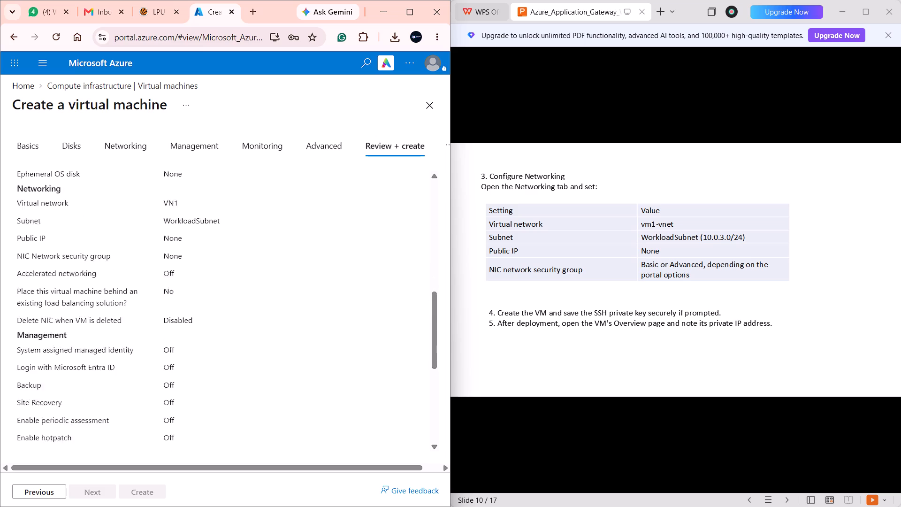
scroll(223, 349, down, 7)
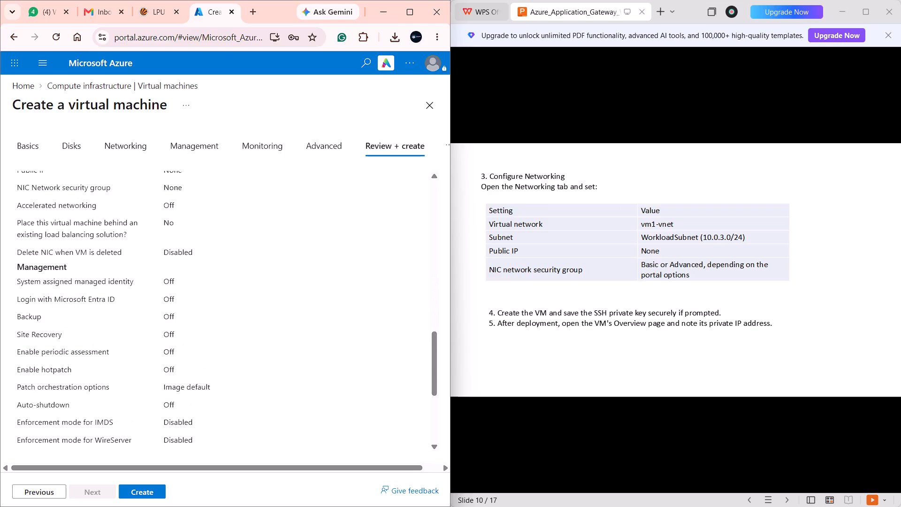
scroll(223, 349, up, 7)
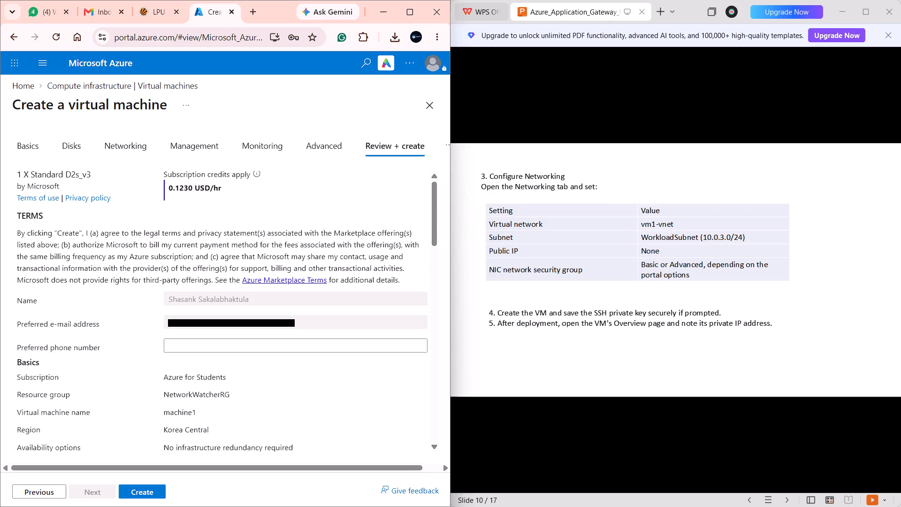
scroll(223, 349, down, 7)
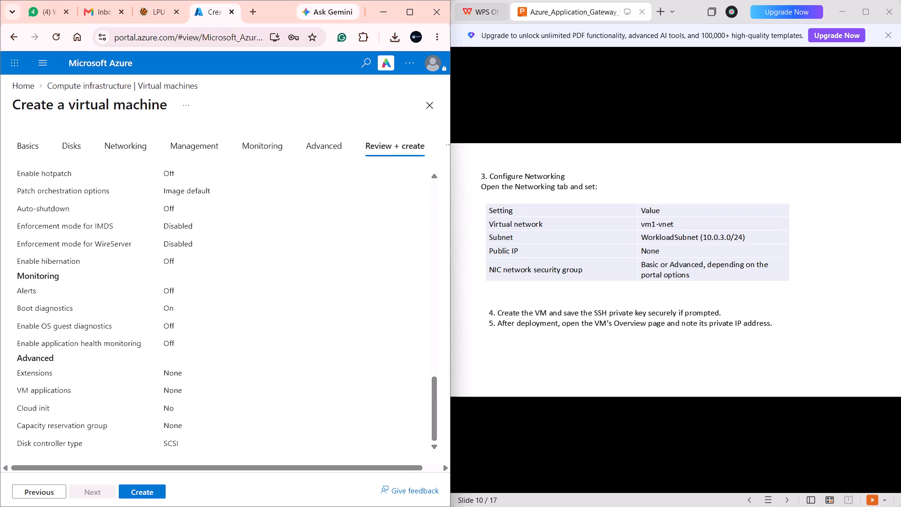
click(144, 485)
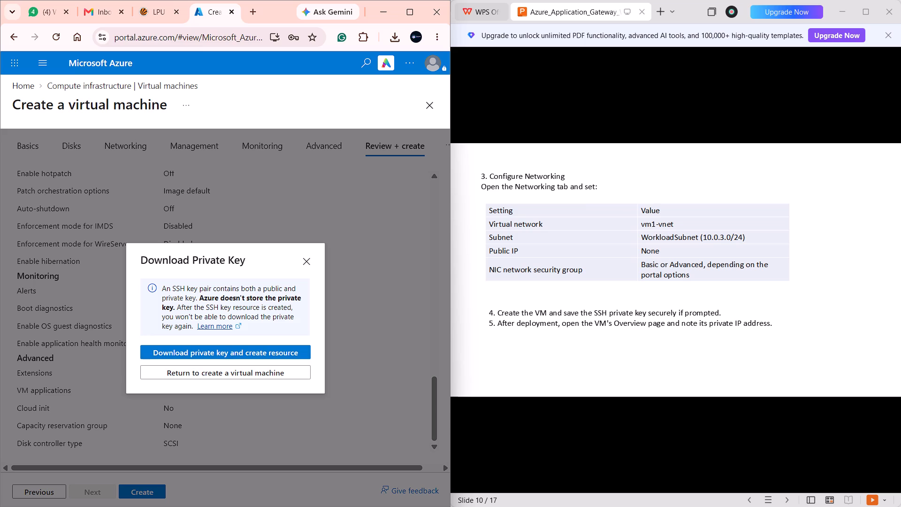
click(244, 356)
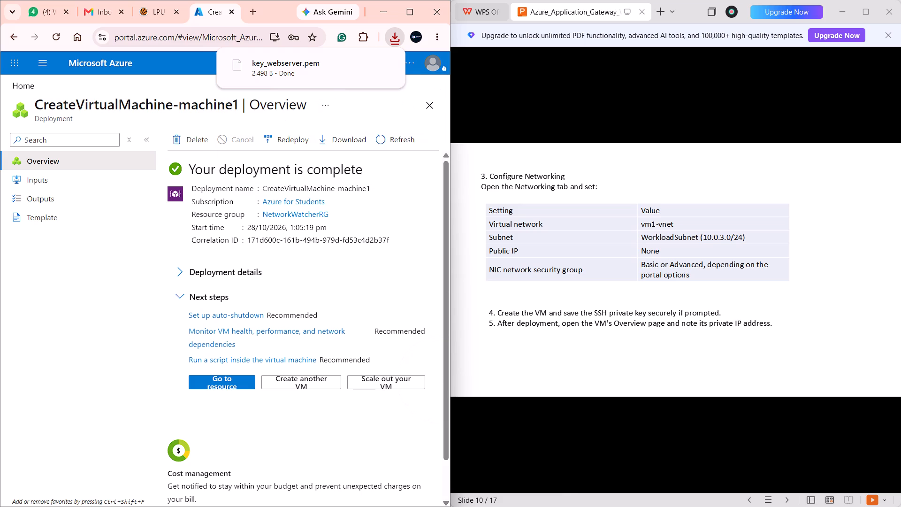
click(391, 107)
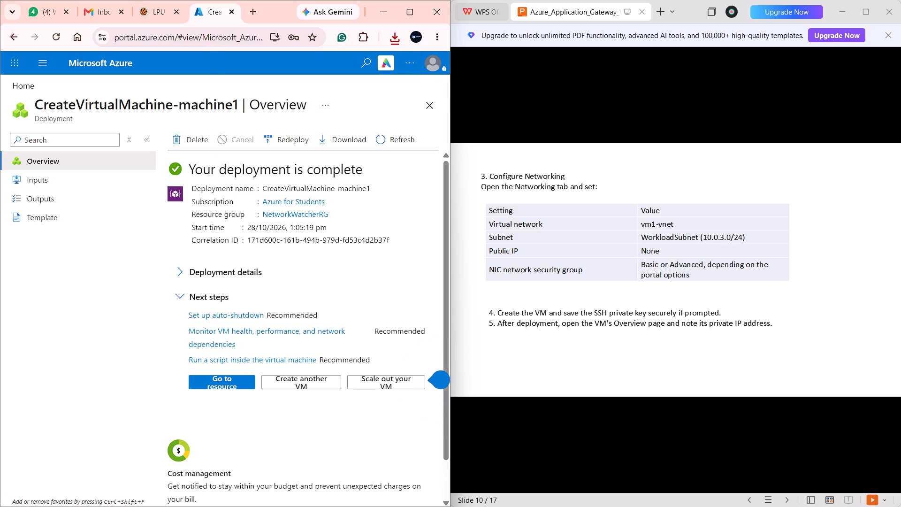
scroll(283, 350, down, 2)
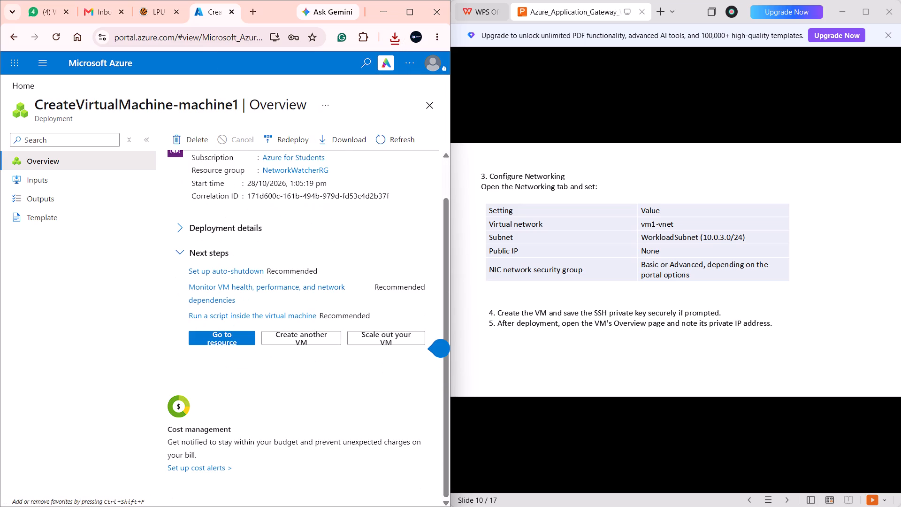
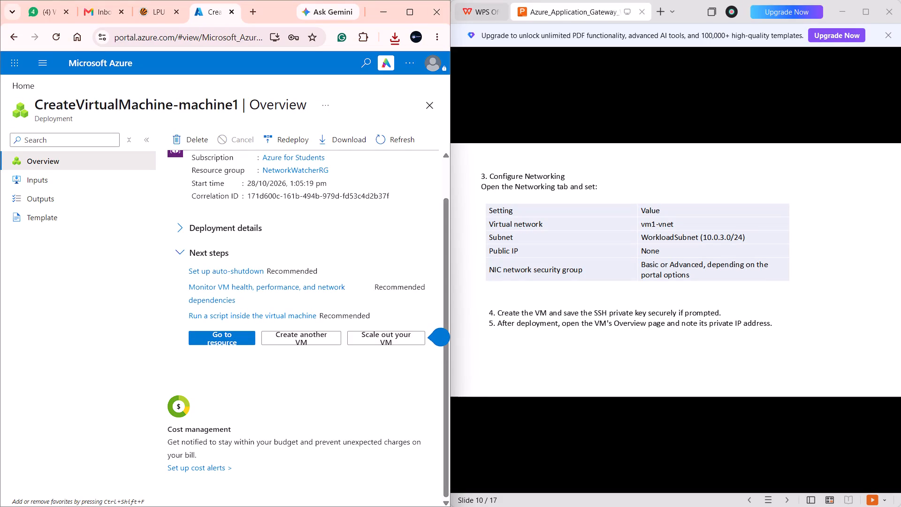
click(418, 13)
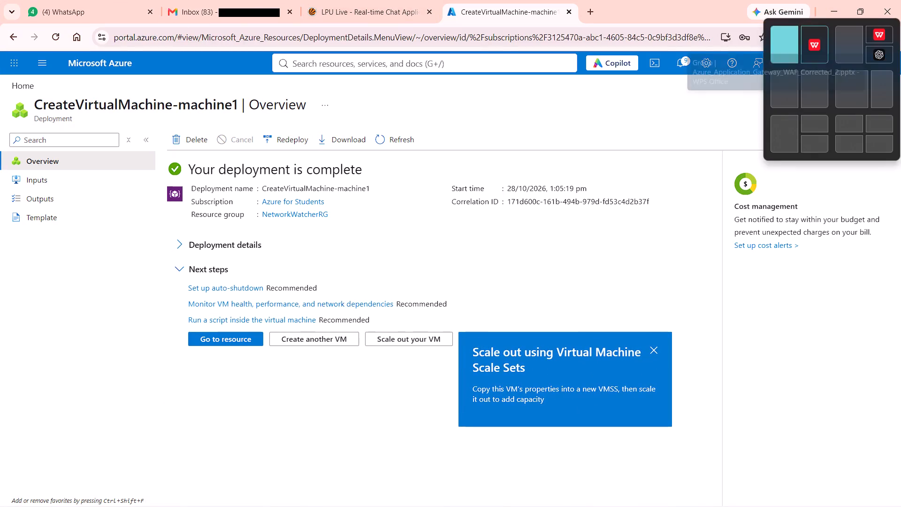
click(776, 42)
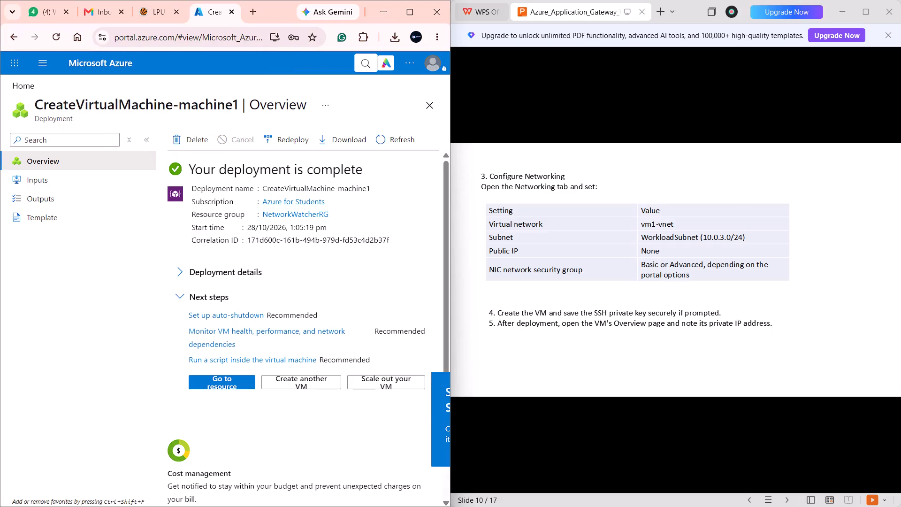
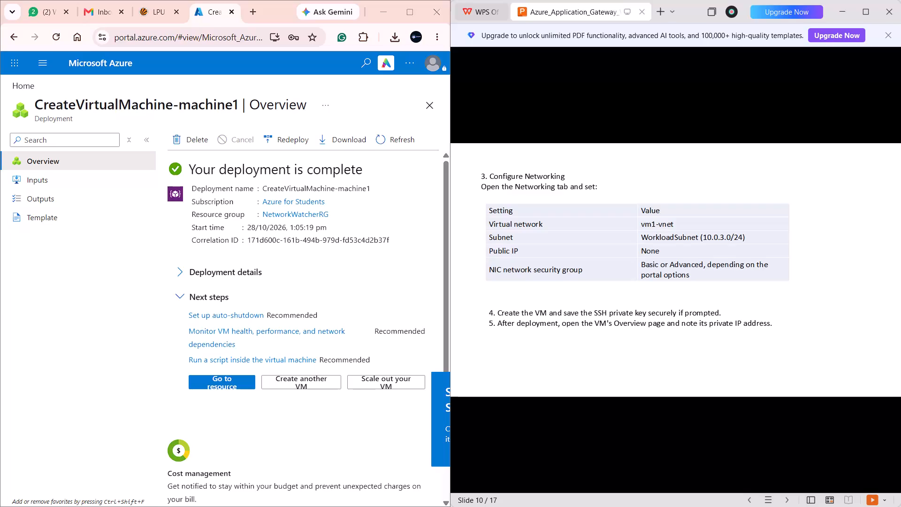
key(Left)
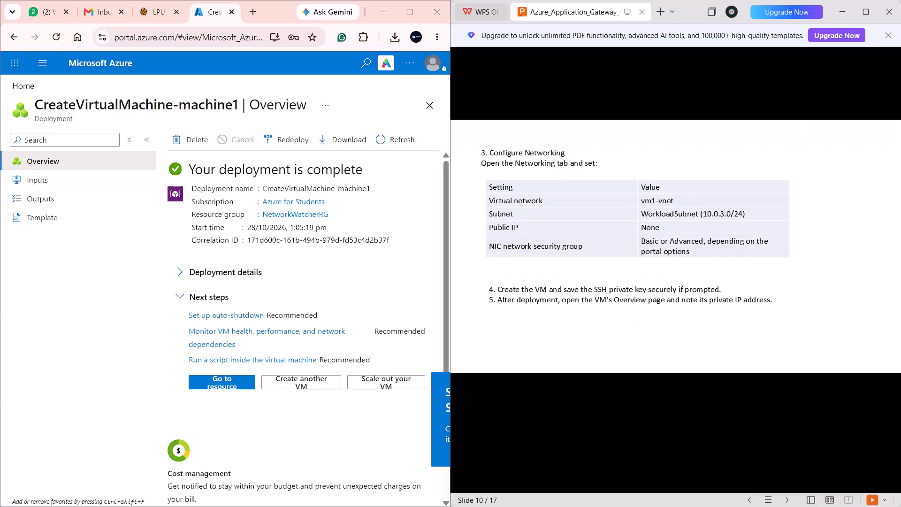
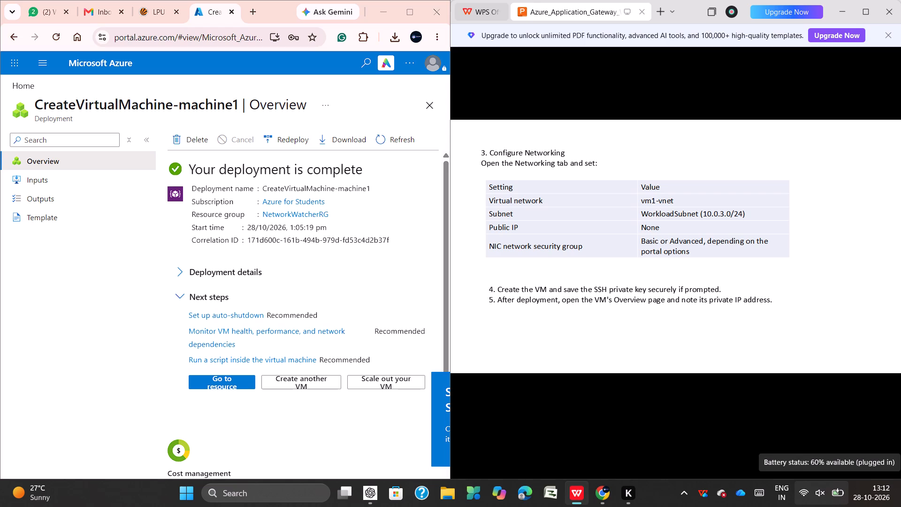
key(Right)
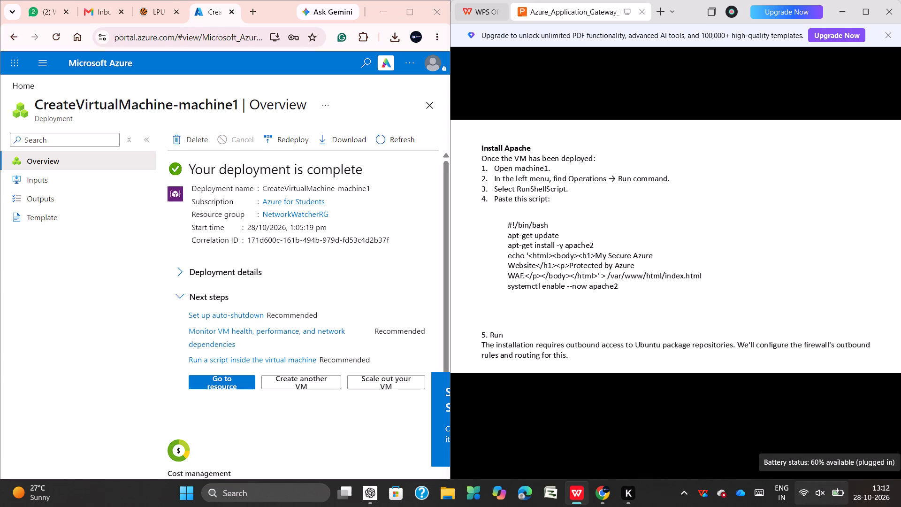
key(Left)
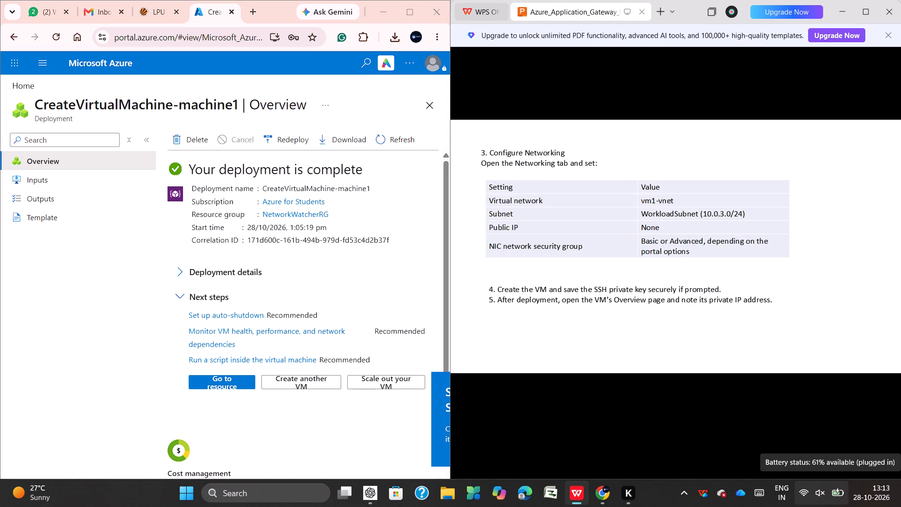
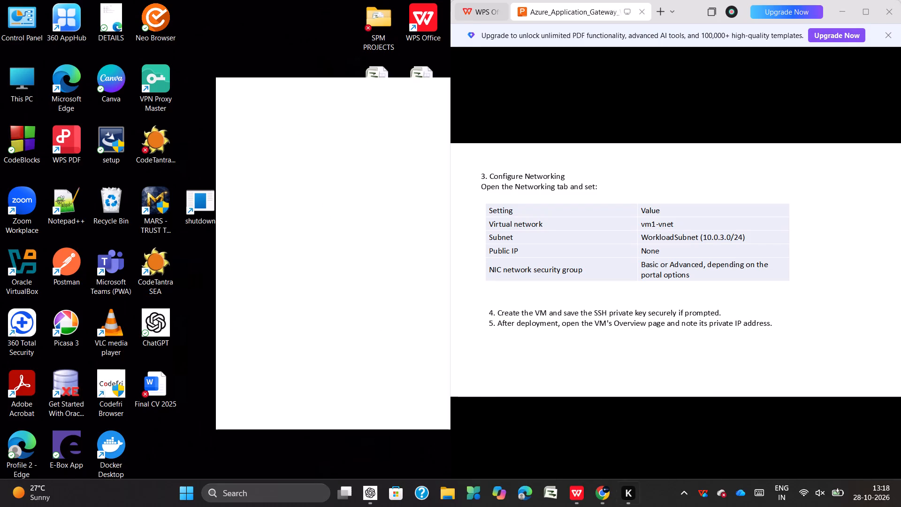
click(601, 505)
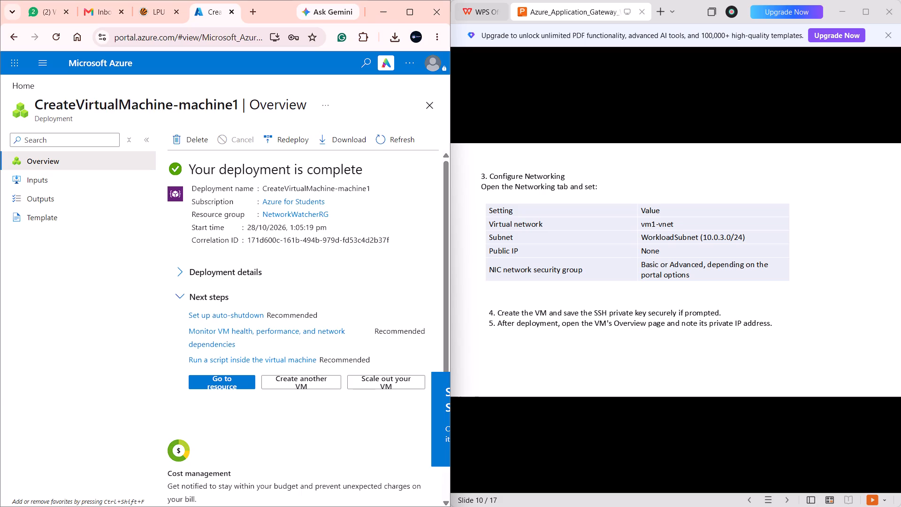
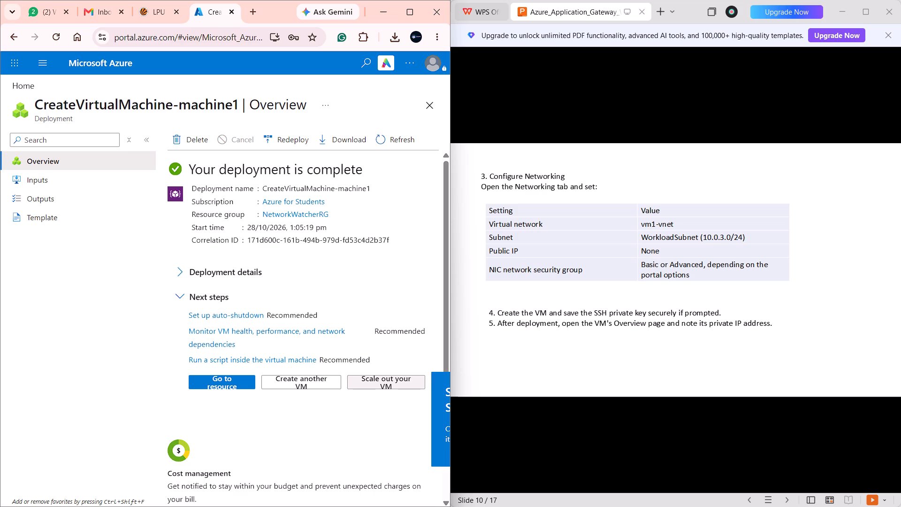
Review the instruction slides covering machine1's networking settings, its private IP address note and the Apache installation.
click(642, 334)
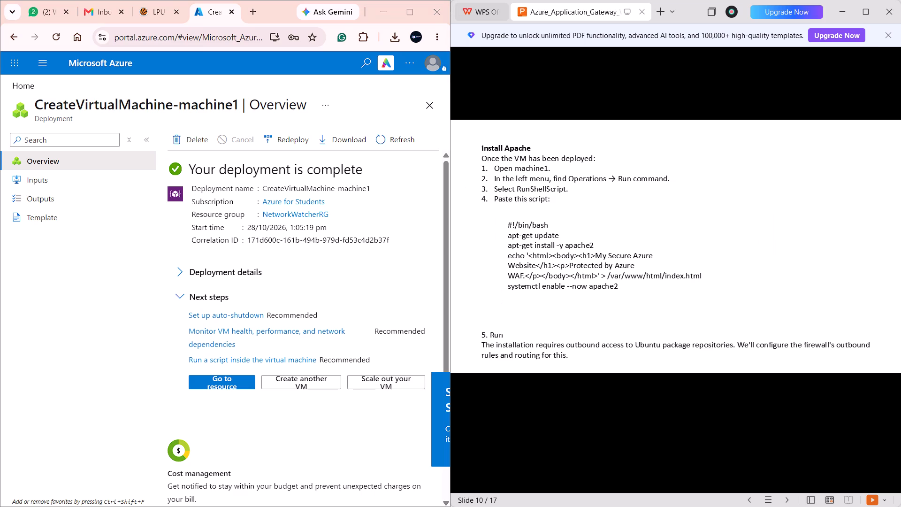
key(Left)
key(Left)
key(Right)
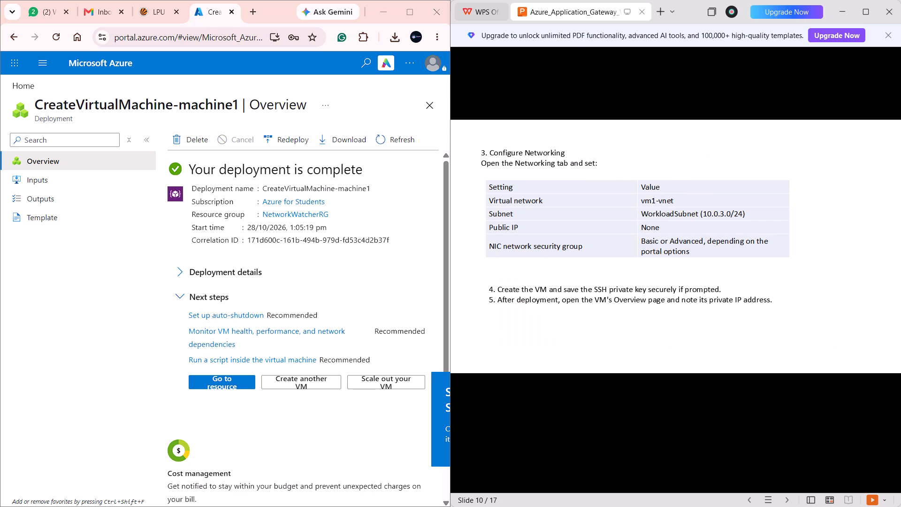
ctrl+scroll(642, 334, up, 2)
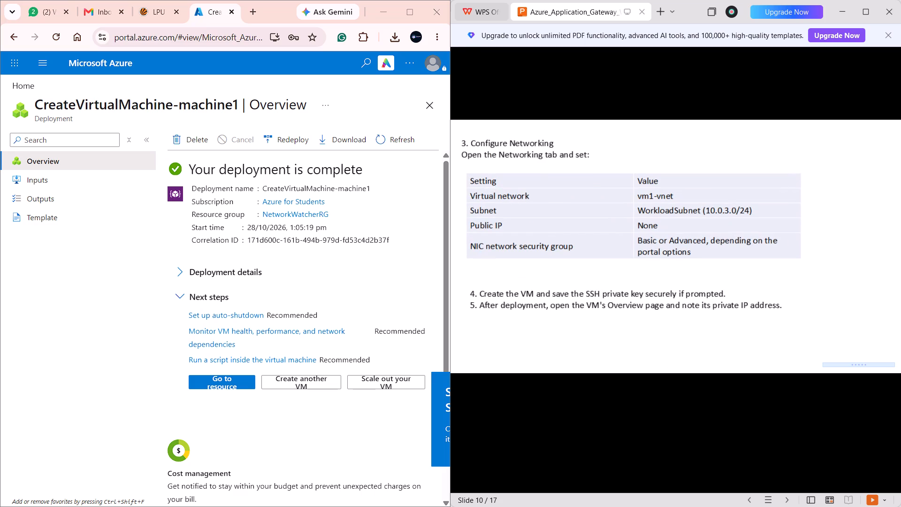
key(Right)
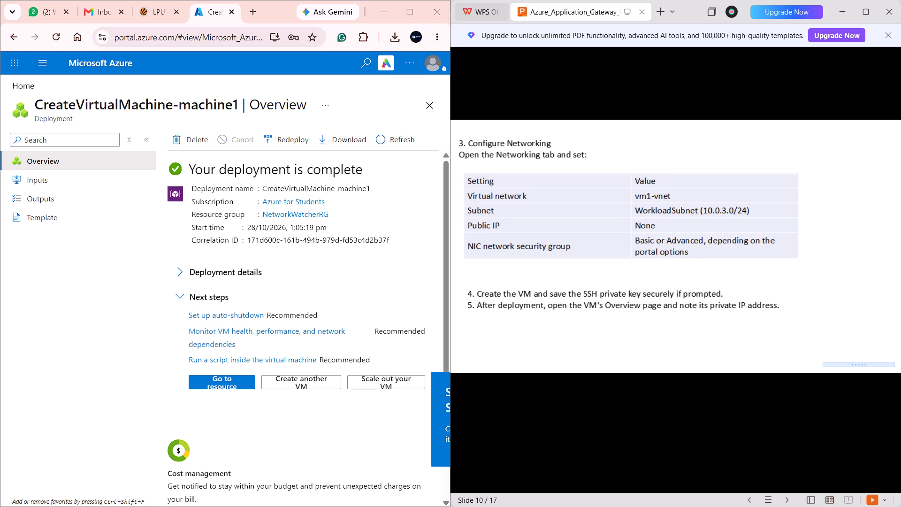
key(Right)
click(521, 314)
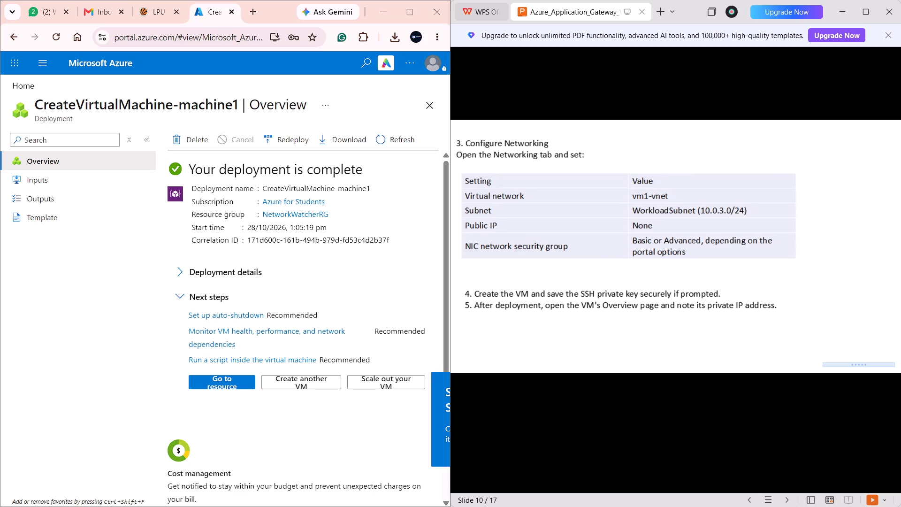
key(Right)
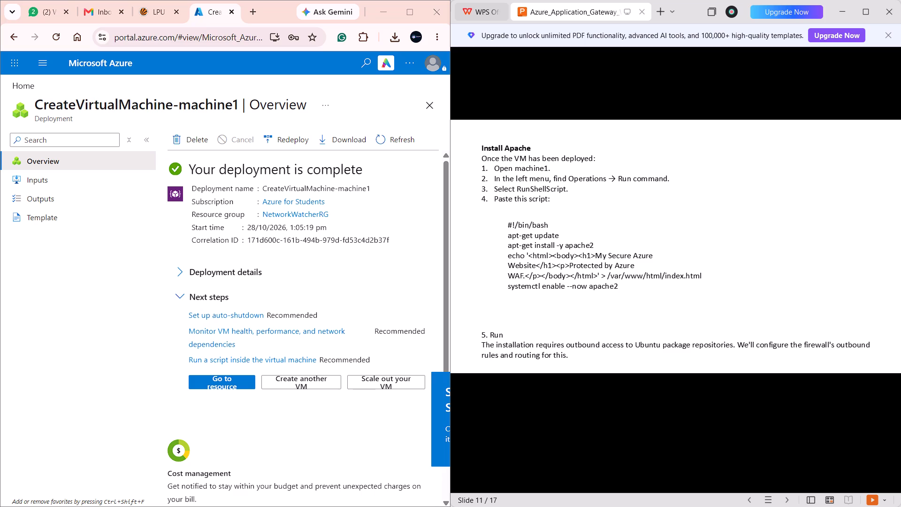
Close the deployment overview and open machine1 from the list of virtual machines.
click(427, 107)
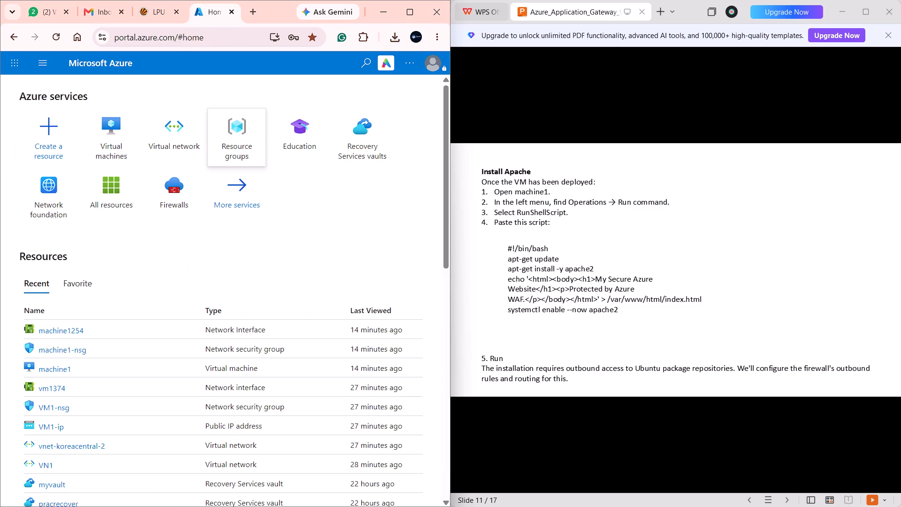
click(100, 119)
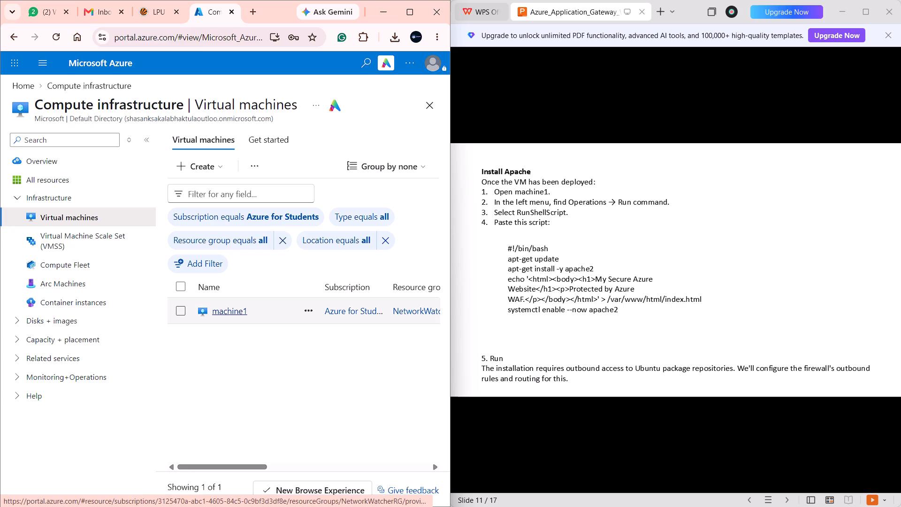
click(235, 309)
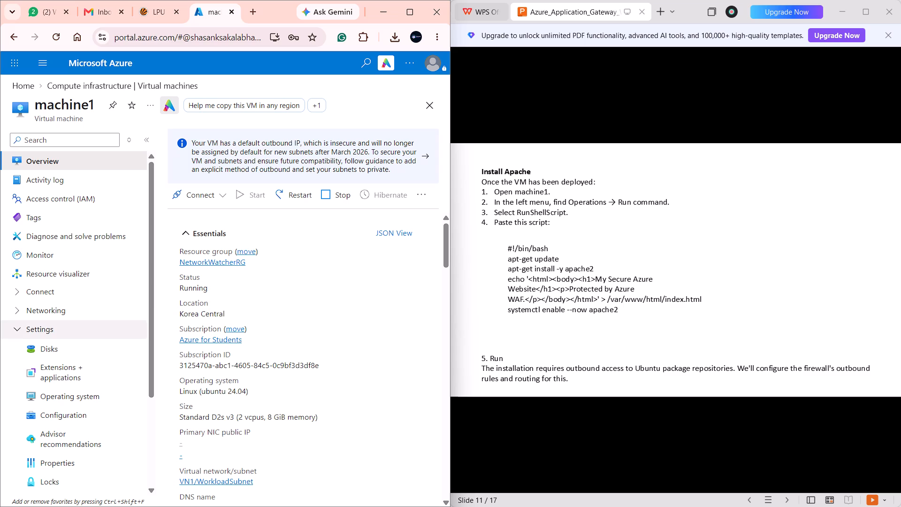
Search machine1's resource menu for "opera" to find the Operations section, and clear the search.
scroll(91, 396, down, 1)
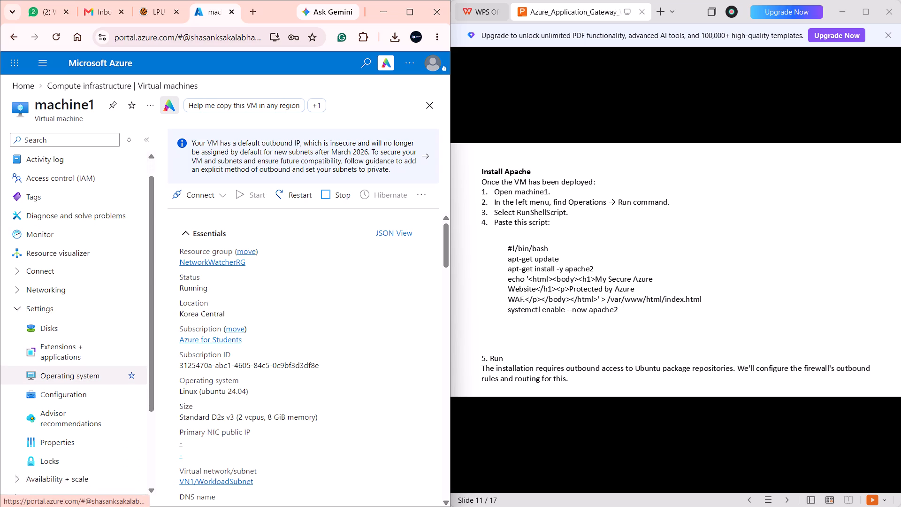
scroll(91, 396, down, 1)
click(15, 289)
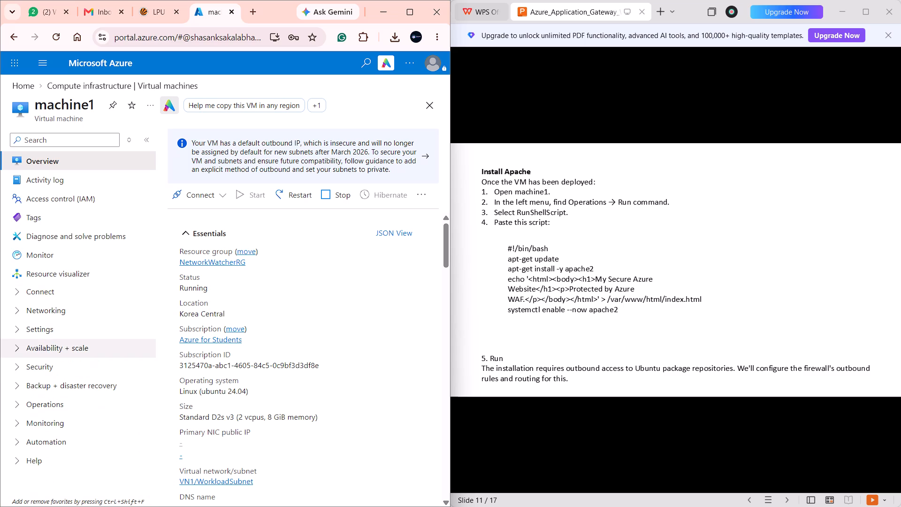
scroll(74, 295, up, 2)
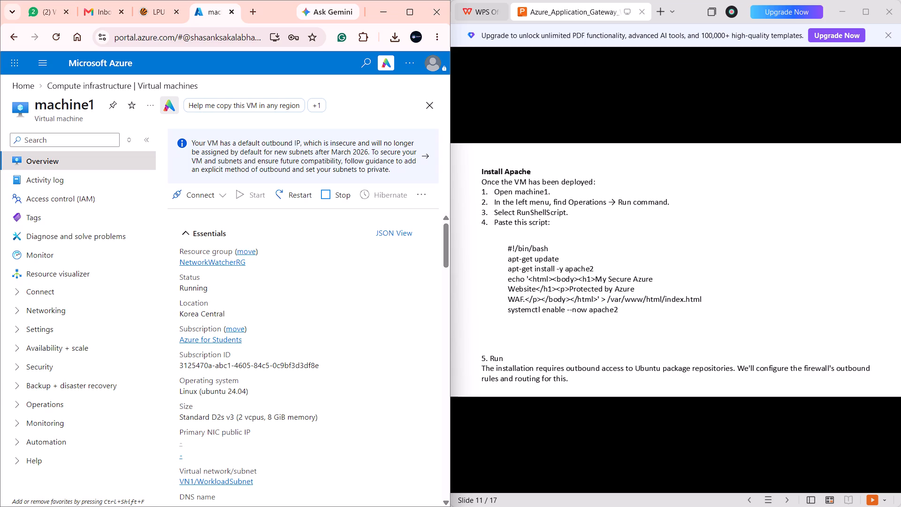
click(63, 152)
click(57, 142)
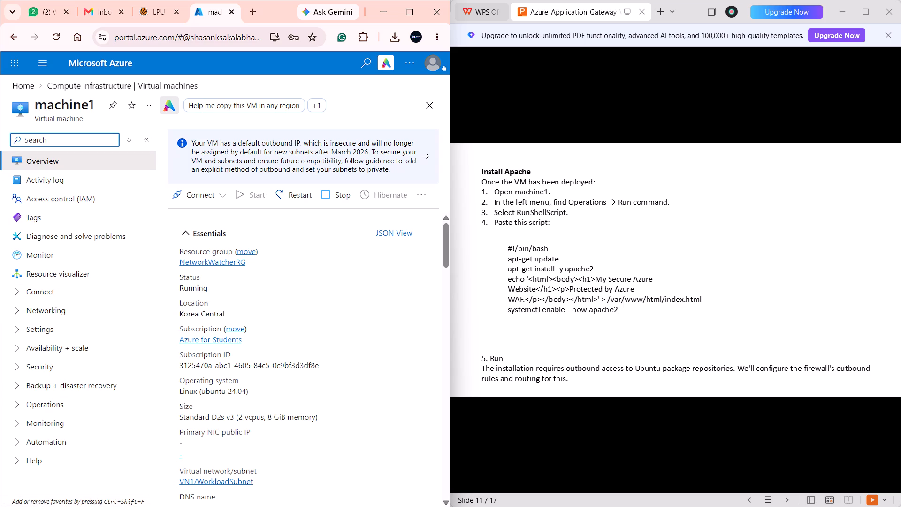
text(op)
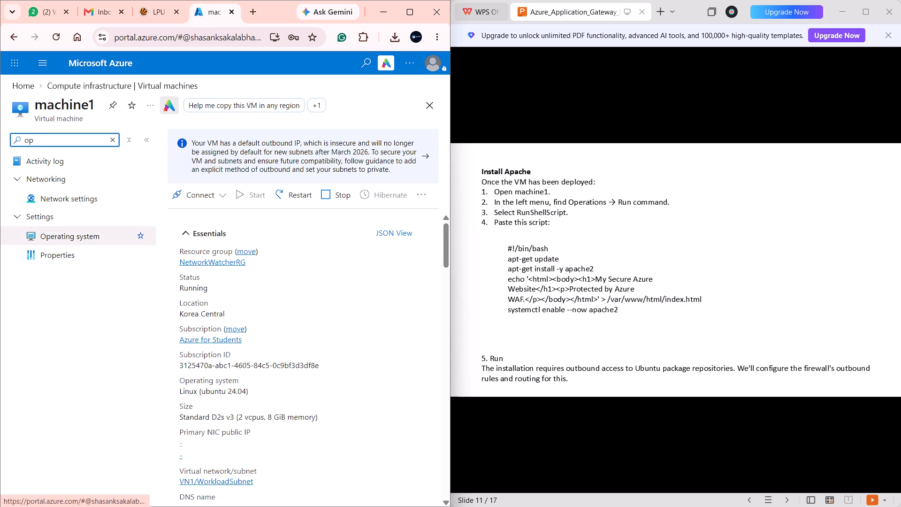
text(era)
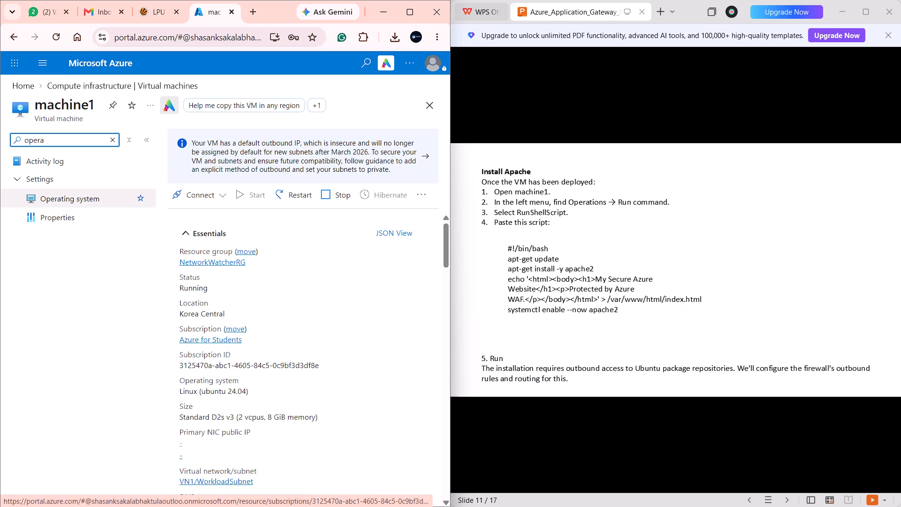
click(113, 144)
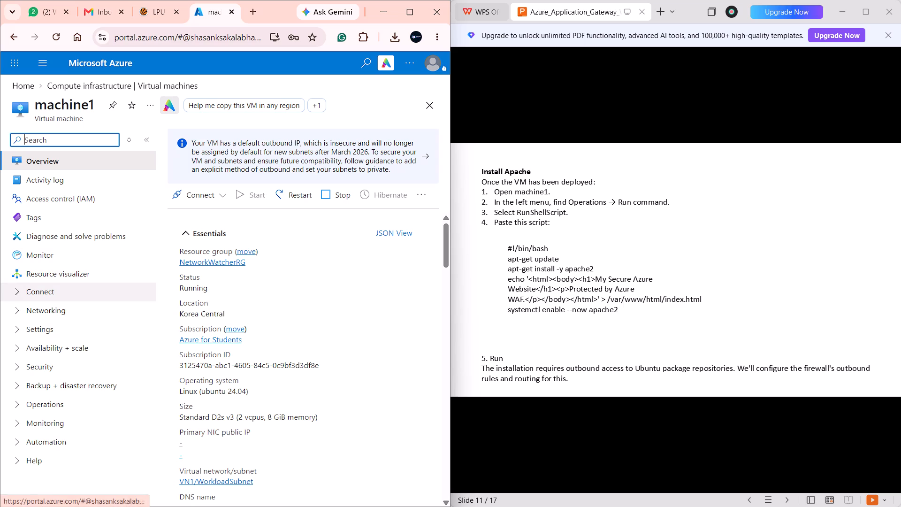
Find the Operations section for machine1 and open its Run command page.
scroll(70, 300, down, 1)
click(28, 320)
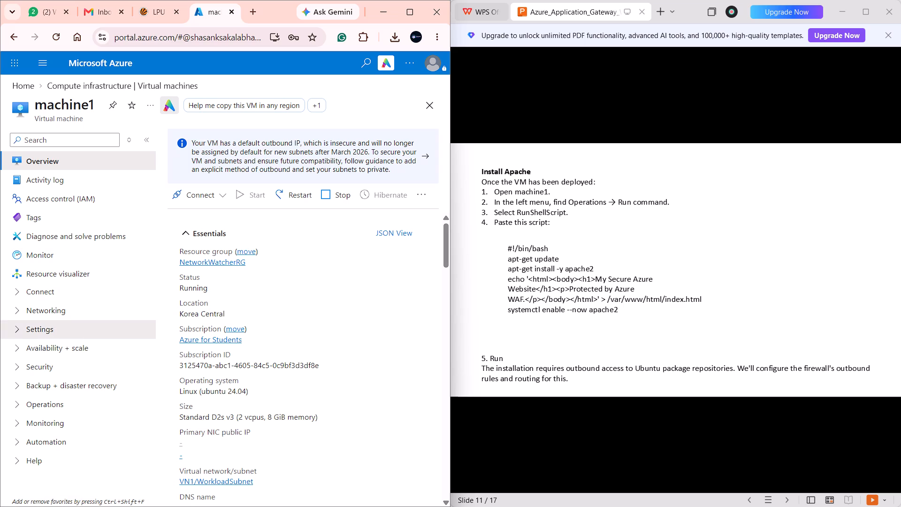
scroll(28, 320, down, 4)
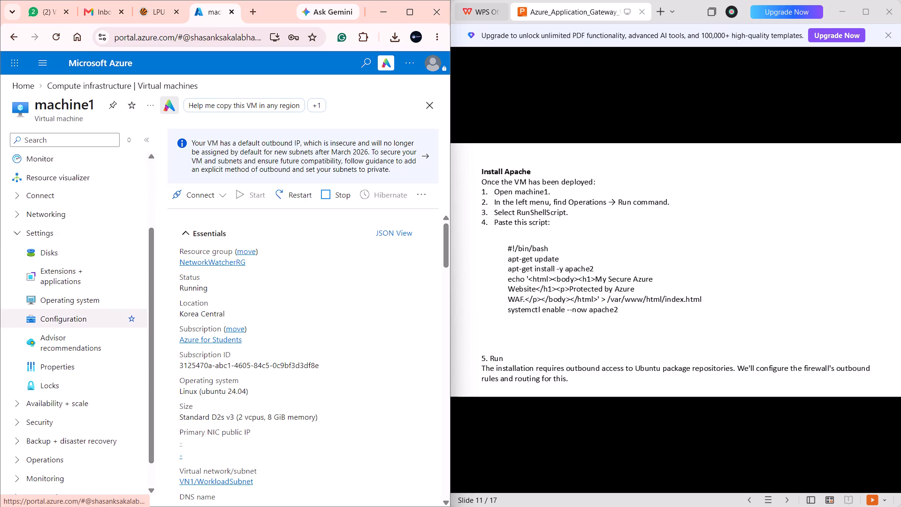
scroll(28, 320, down, 5)
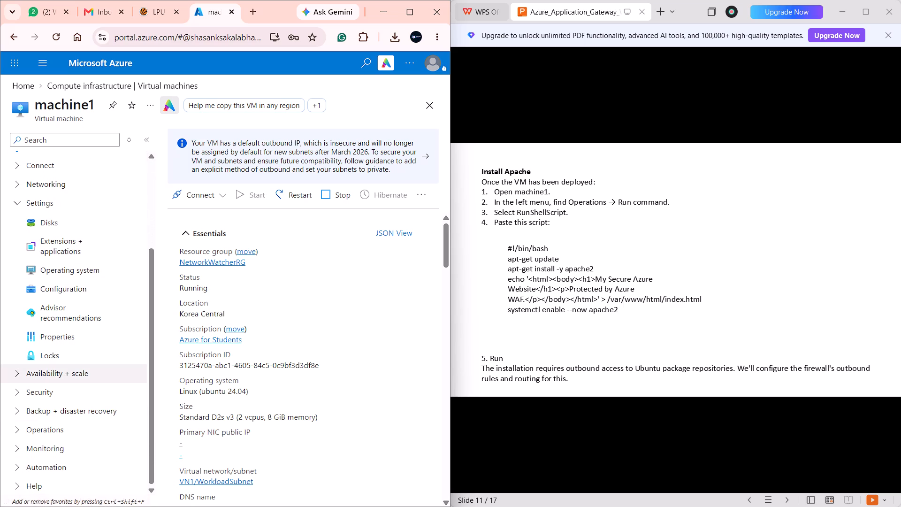
click(38, 370)
click(38, 370)
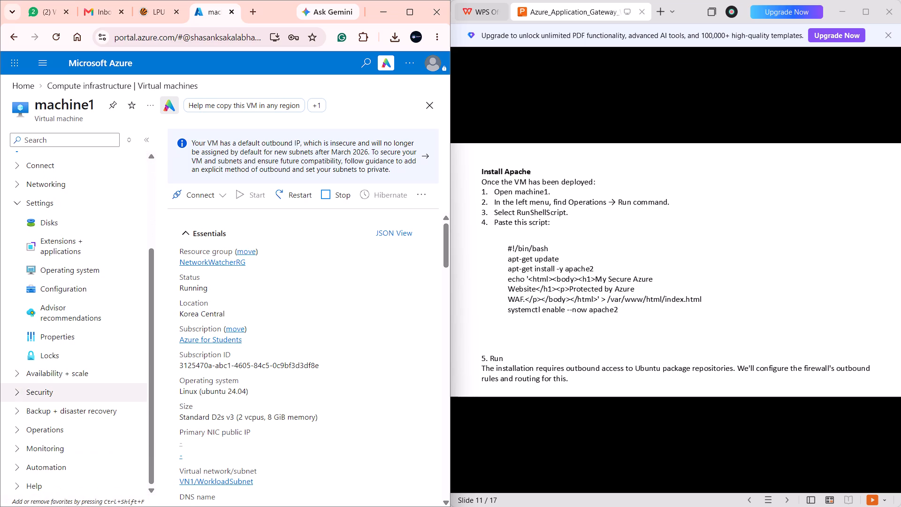
click(27, 396)
click(27, 396)
click(25, 410)
scroll(25, 410, down, 1)
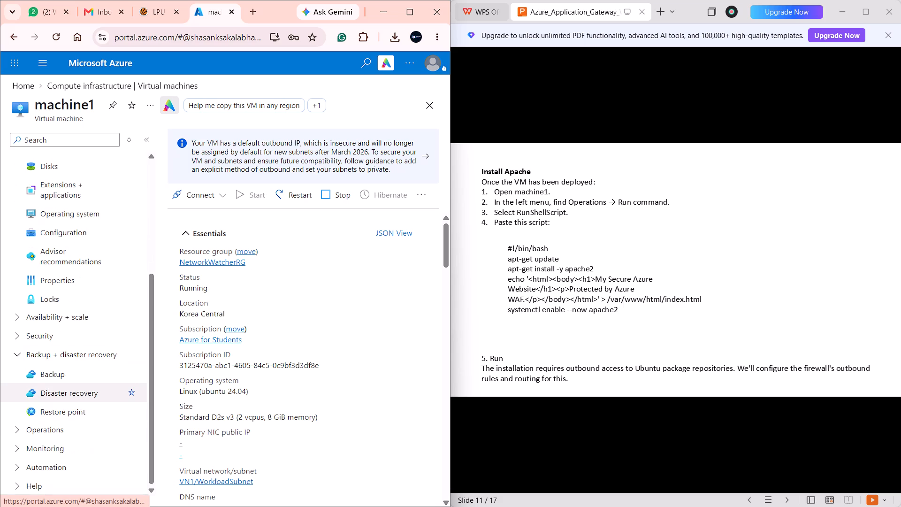
click(31, 427)
scroll(31, 427, down, 3)
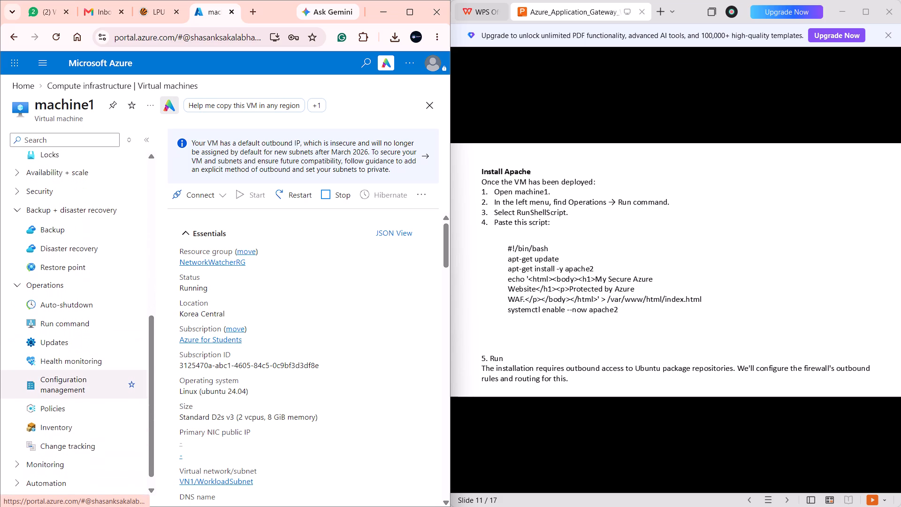
scroll(31, 427, down, 1)
click(14, 194)
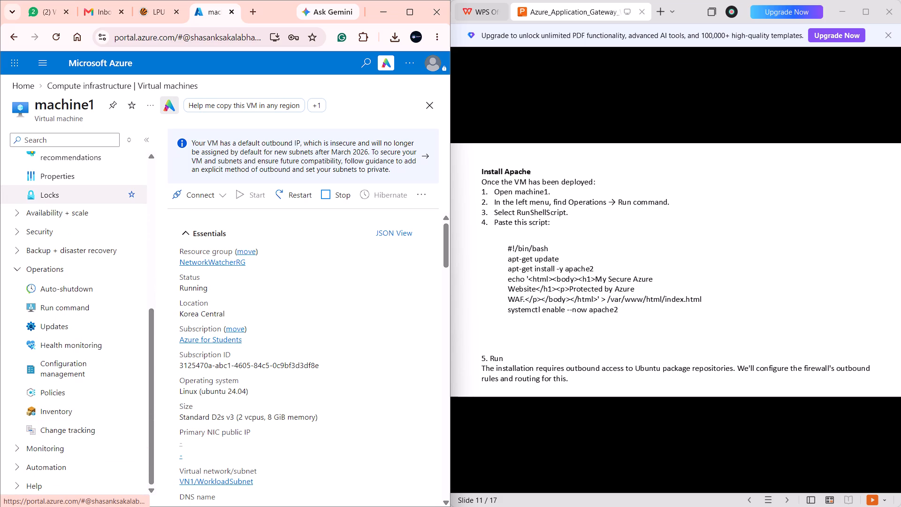
scroll(97, 368, down, 1)
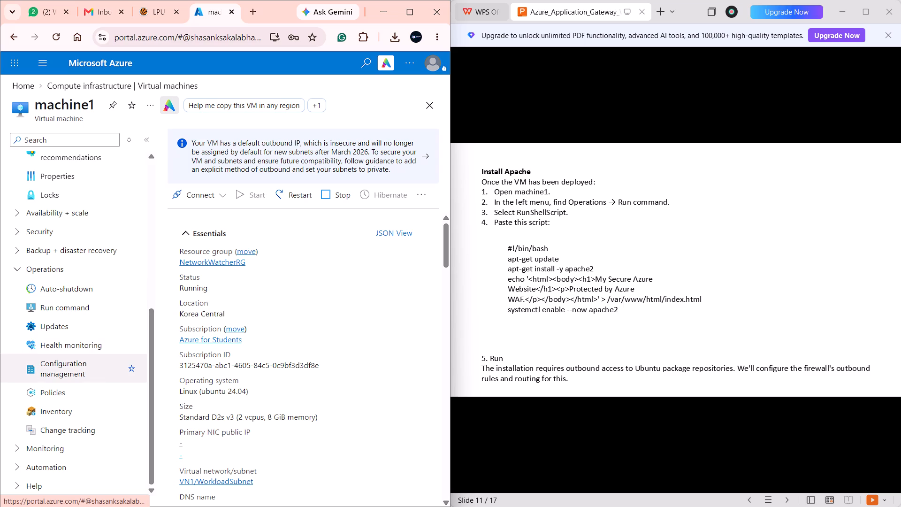
click(69, 312)
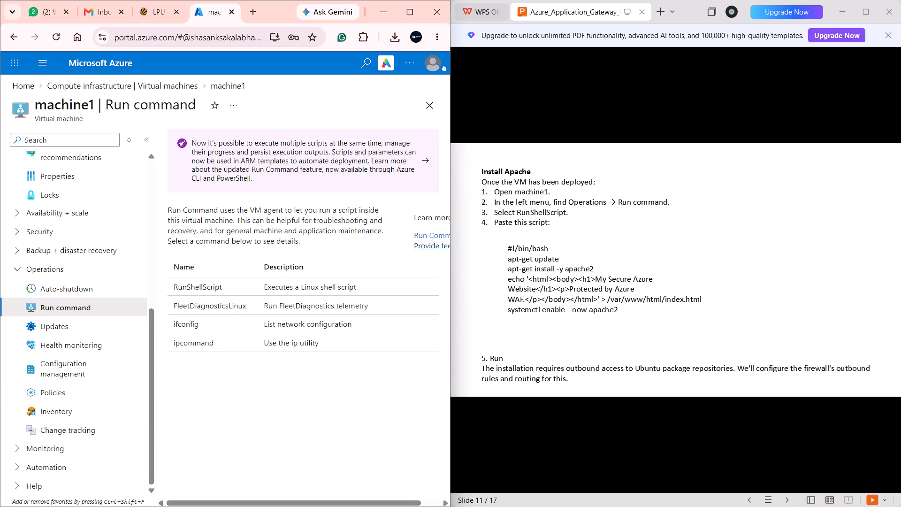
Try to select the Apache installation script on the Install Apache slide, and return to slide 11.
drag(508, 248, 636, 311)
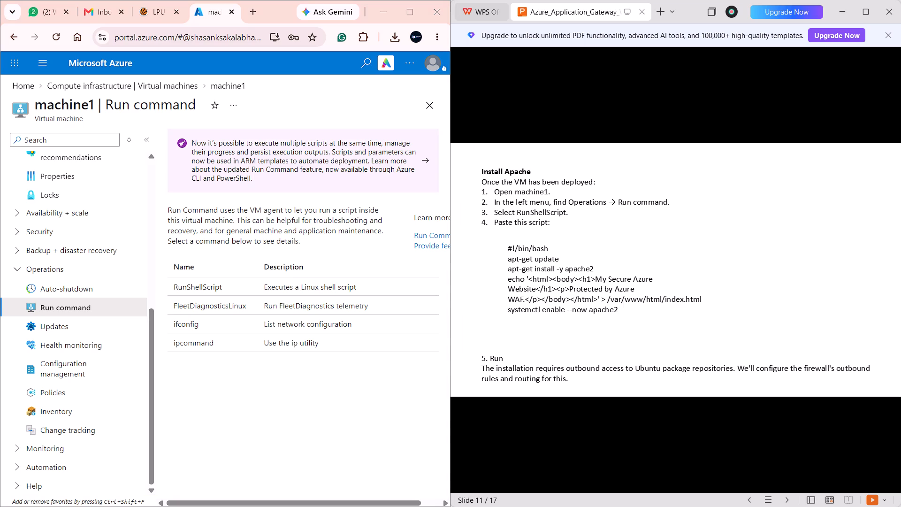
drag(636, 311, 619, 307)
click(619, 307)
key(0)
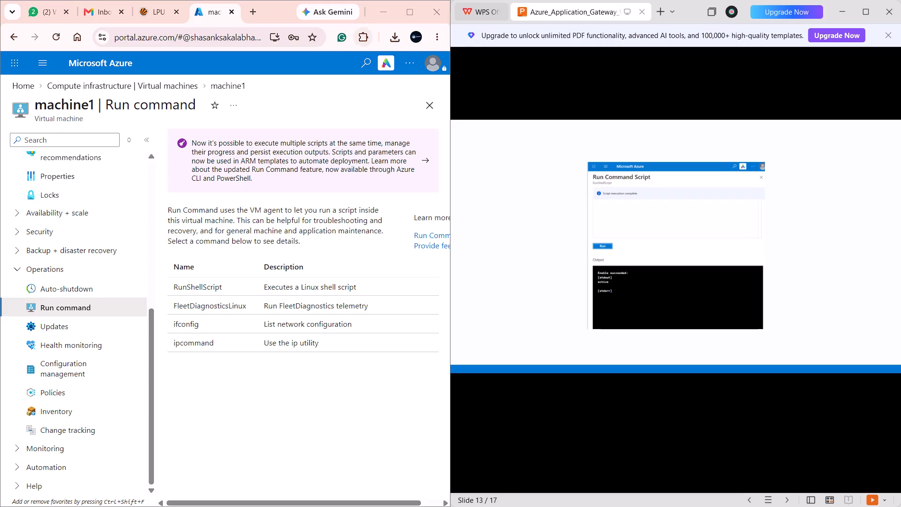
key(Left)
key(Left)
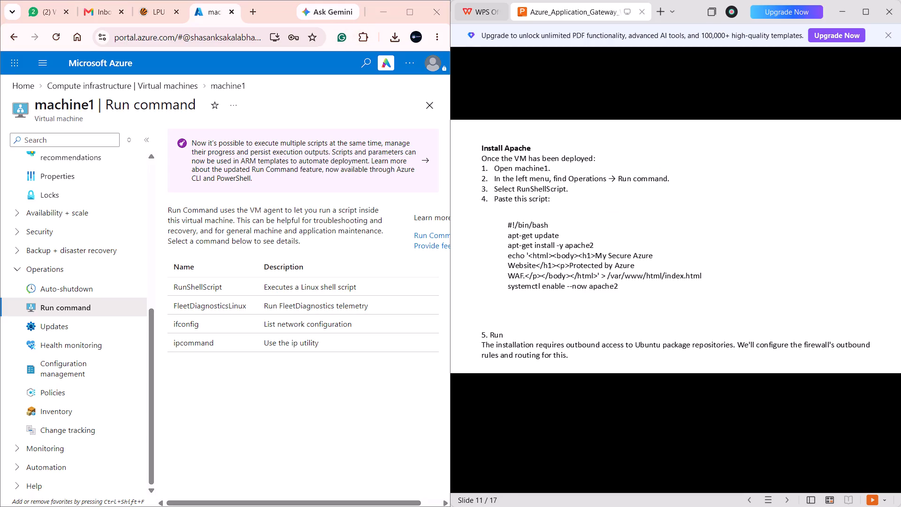
Maximize the browser window and open the RunShellScript command for machine1.
click(408, 11)
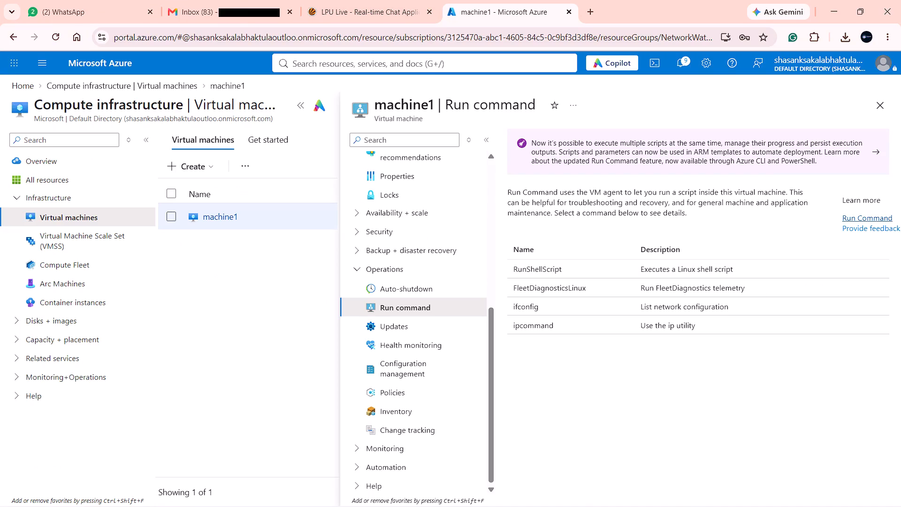
click(543, 270)
Open the downloaded key_webserver.pem file in WPS Sheets, just this once.
click(850, 33)
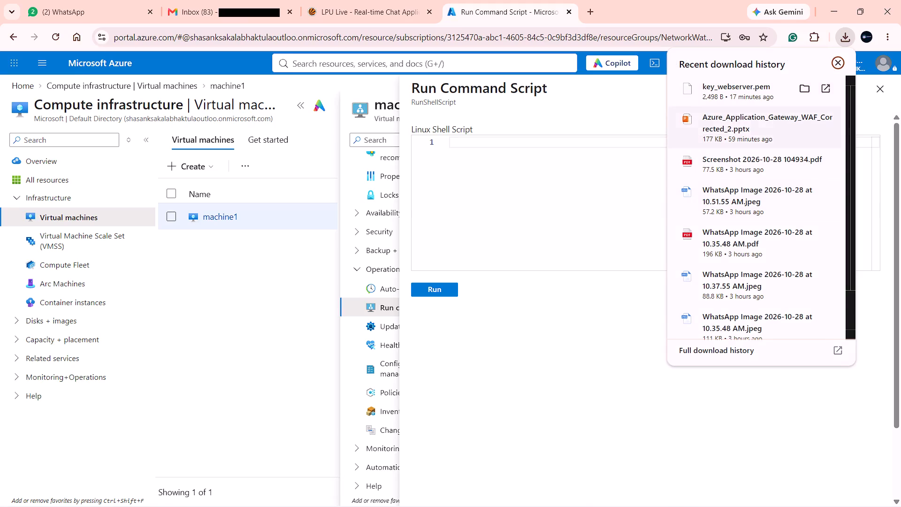
click(828, 84)
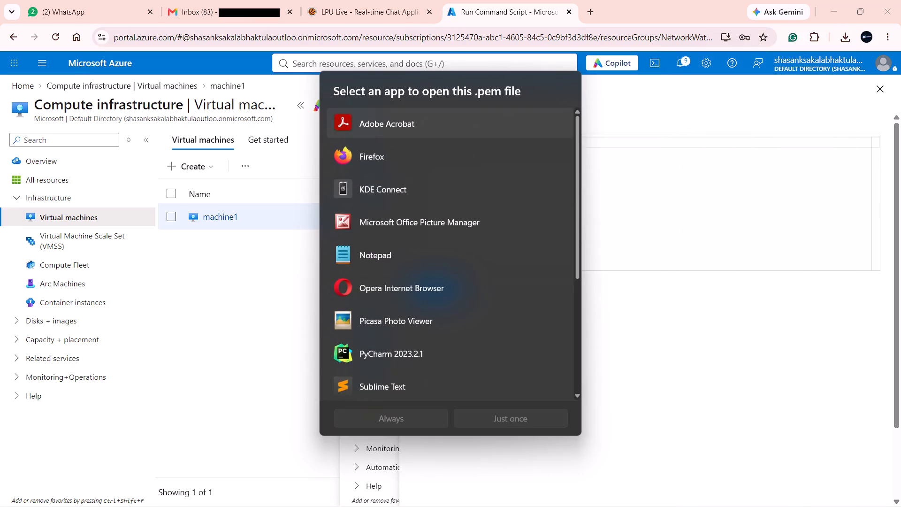
scroll(385, 359, down, 4)
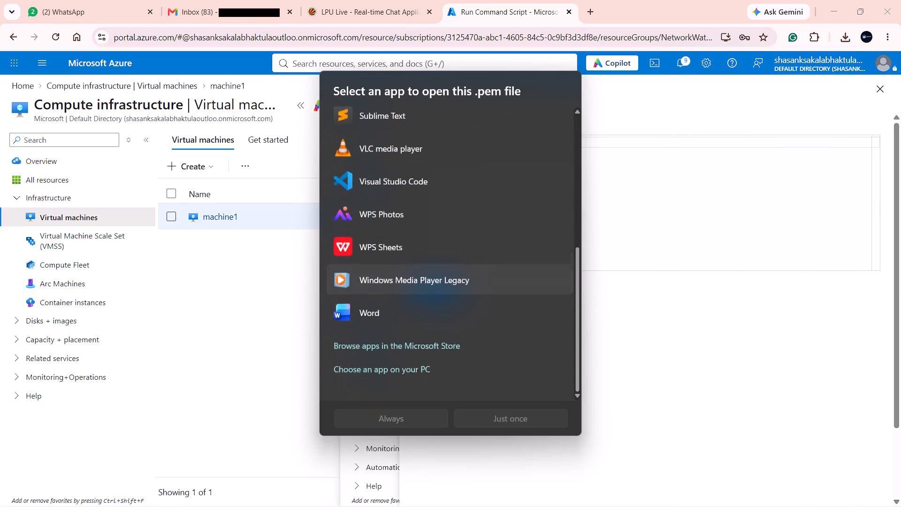
scroll(385, 359, up, 3)
scroll(391, 175, up, 3)
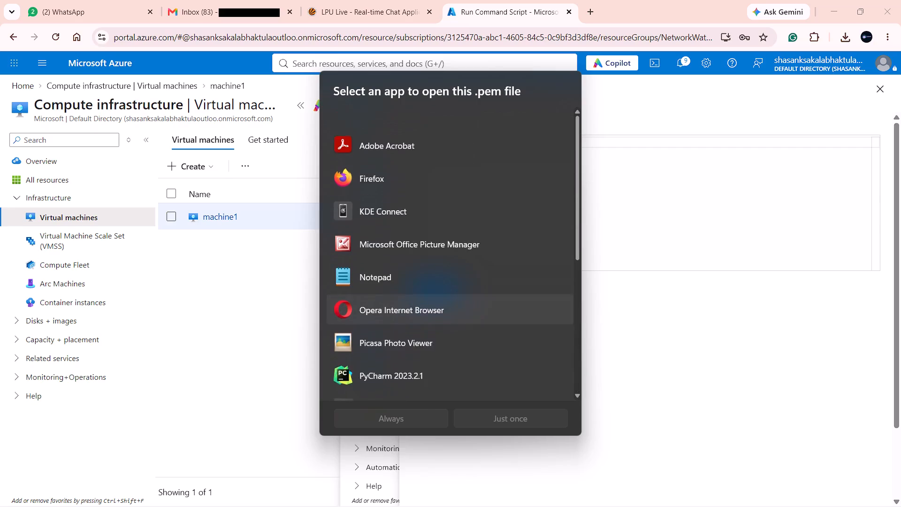
scroll(415, 205, down, 3)
scroll(397, 305, down, 1)
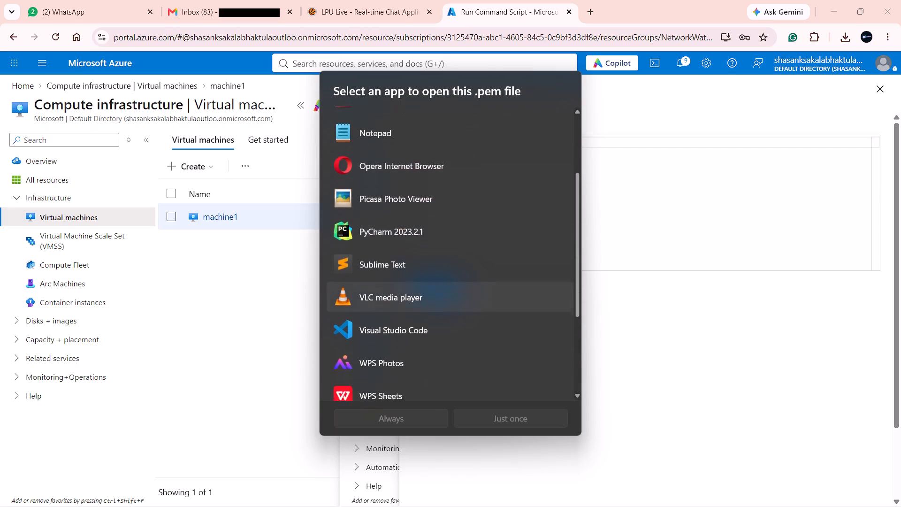
scroll(397, 305, down, 4)
scroll(397, 305, up, 1)
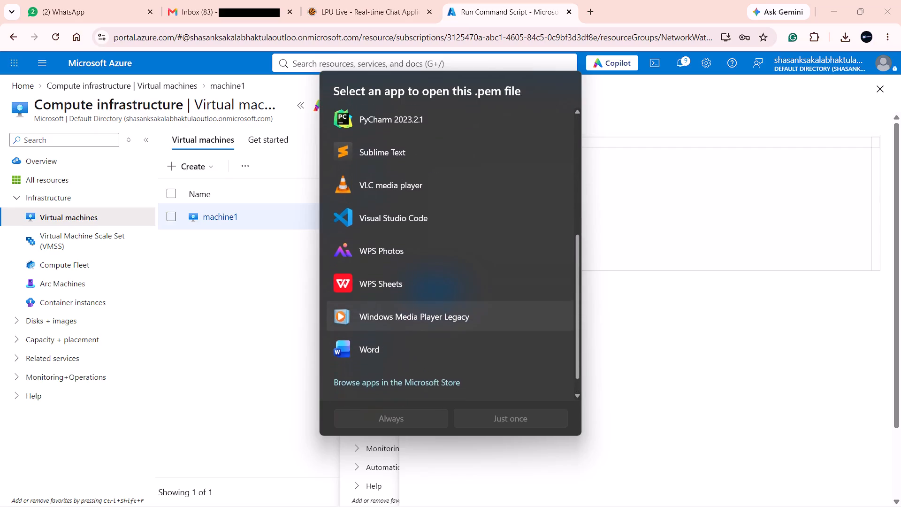
scroll(397, 305, up, 1)
click(397, 305)
click(496, 416)
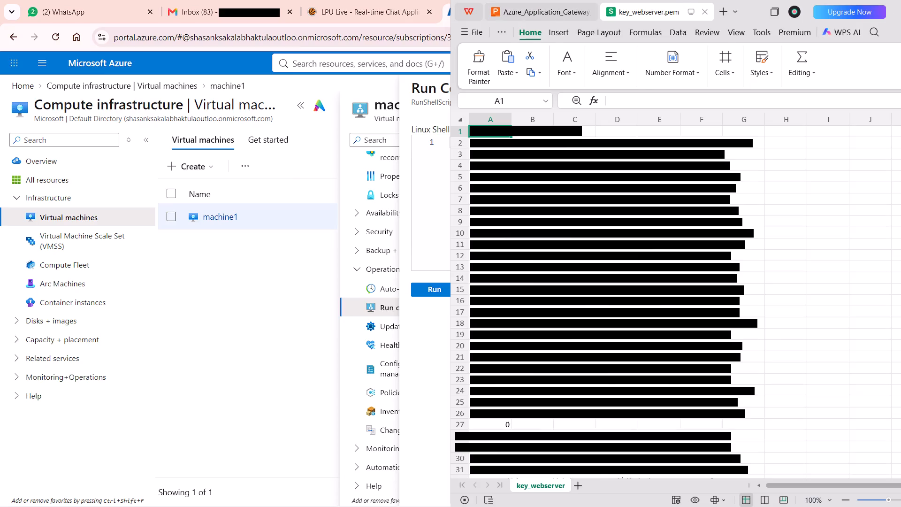
Look through the contents of the key_webserver.pem file and put its window out of the way.
scroll(594, 274, down, 6)
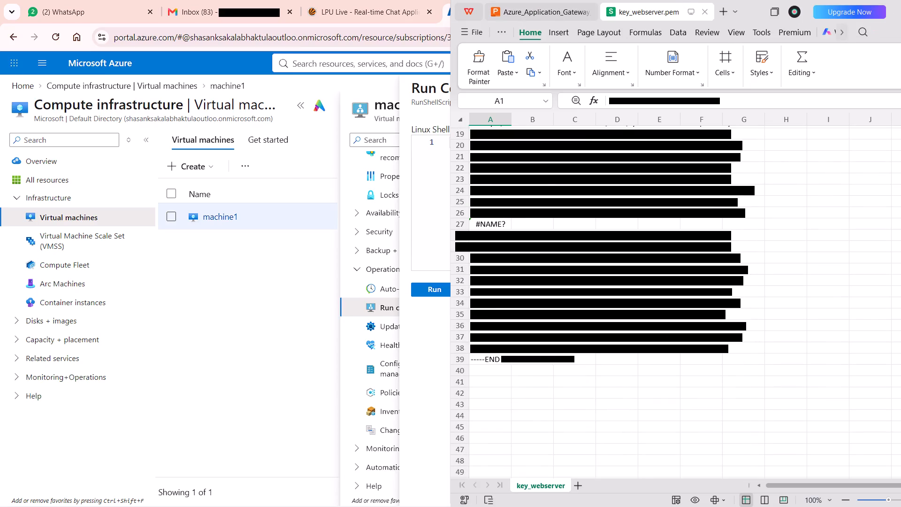
scroll(594, 274, up, 13)
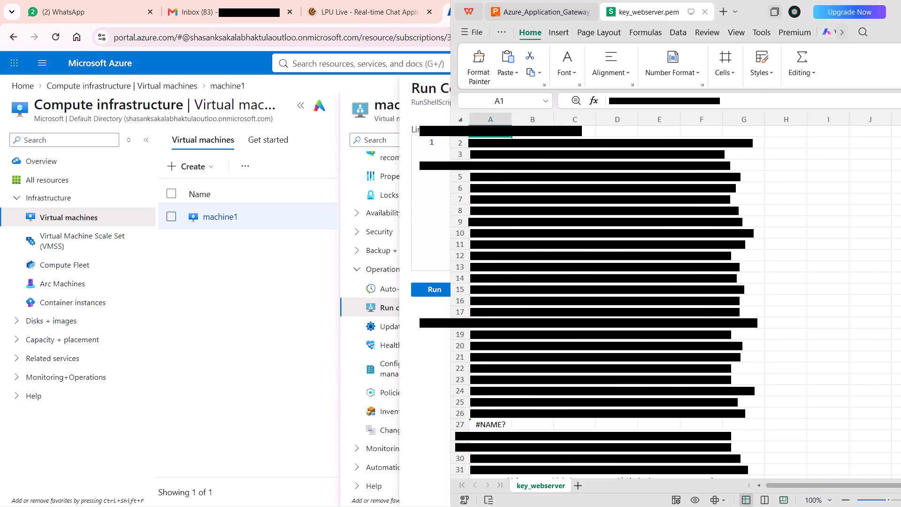
drag(753, 8, 702, 6)
click(855, 7)
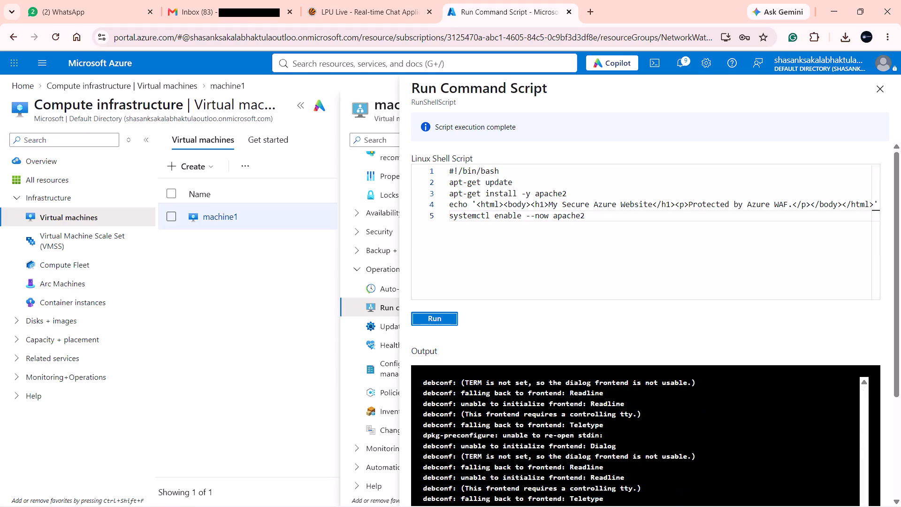
scroll(599, 367, down, 9)
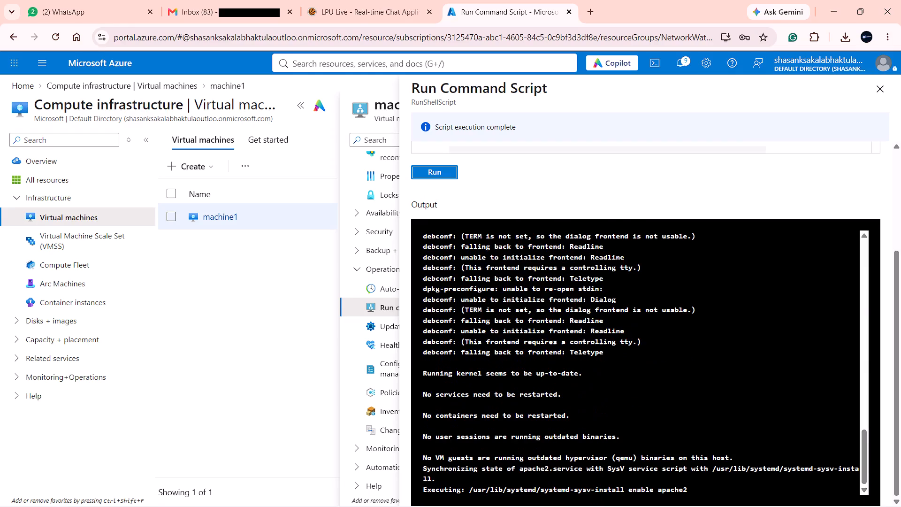
scroll(503, 151, up, 2)
scroll(521, 245, up, 2)
scroll(521, 245, down, 4)
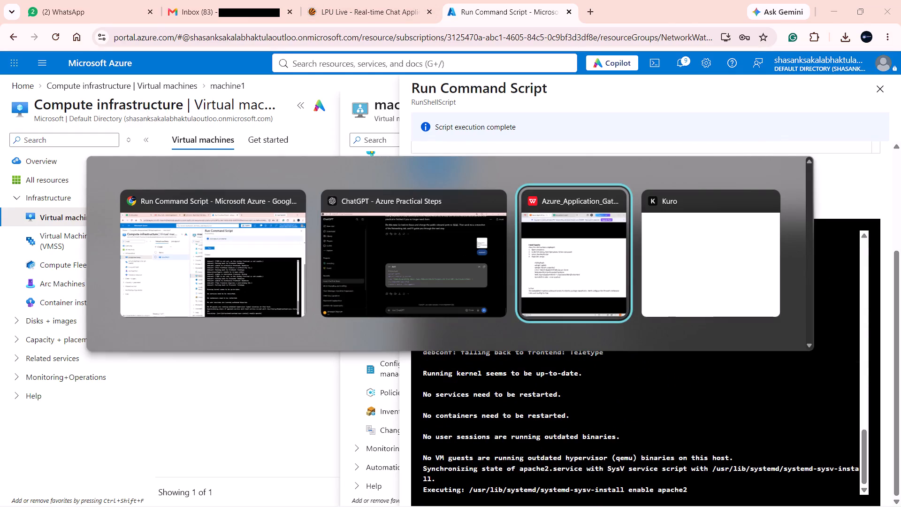
Compare machine1's script output with the Run Command Script results on slides 12 and 13 of the Azure Application Gateway presentation.
click(859, 11)
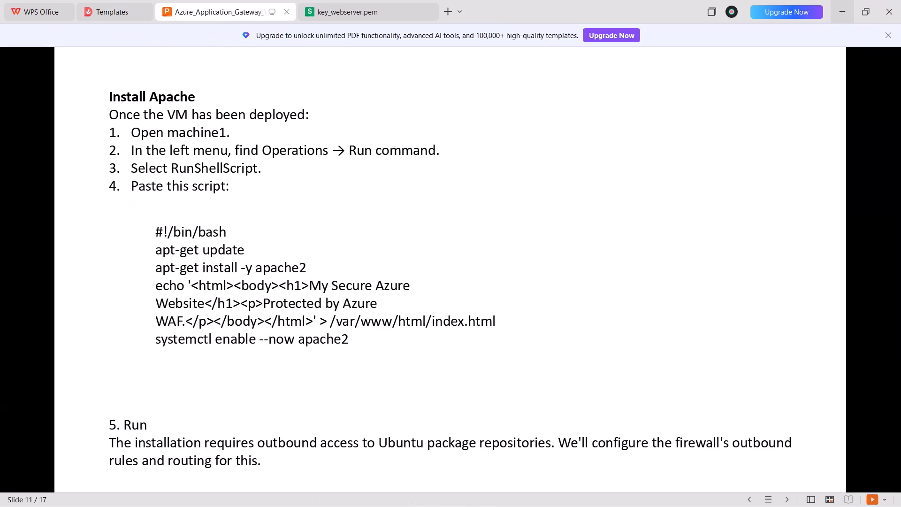
scroll(335, 221, down, 1)
key(Right)
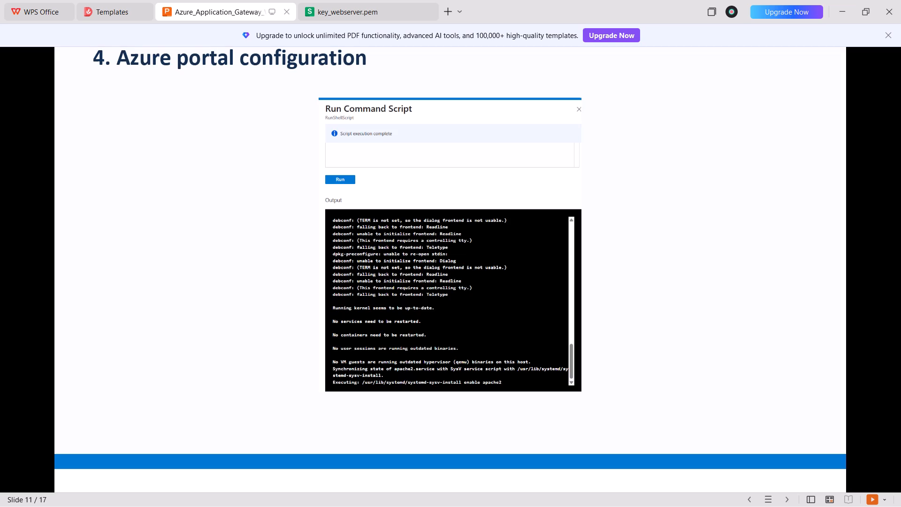
key(Right)
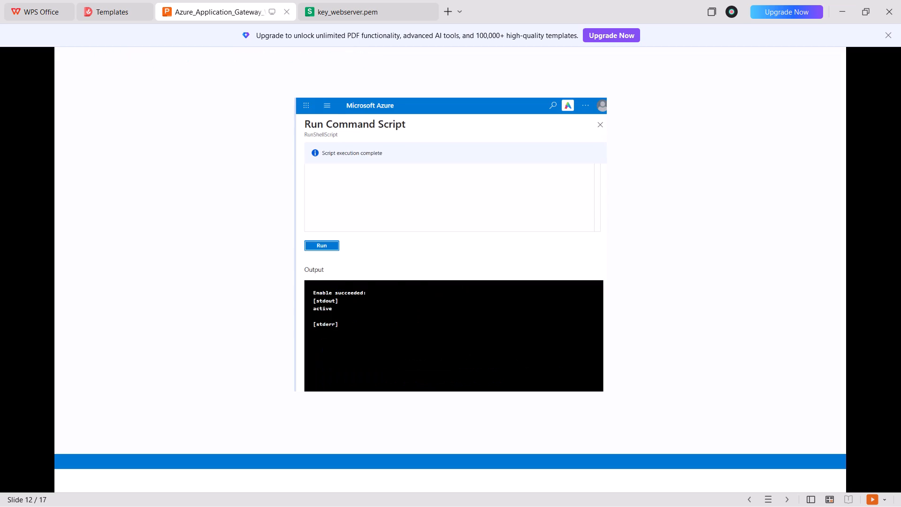
key(Left)
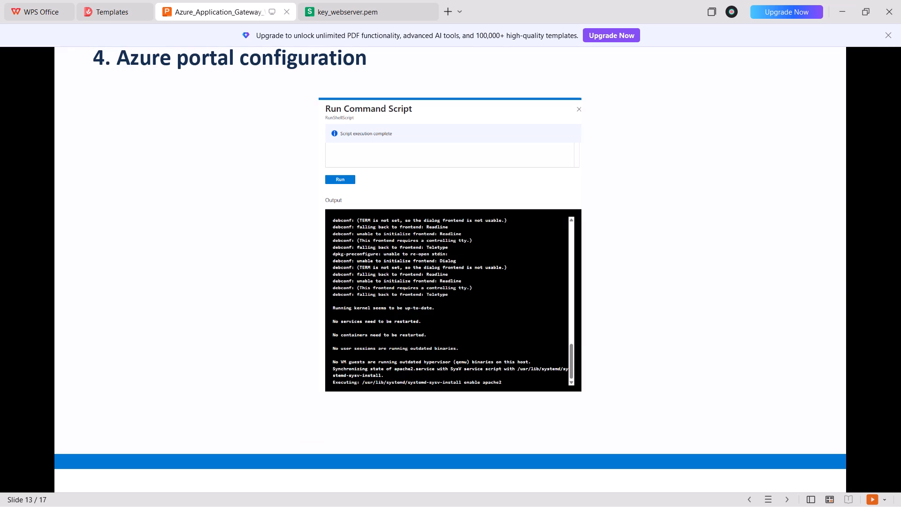
scroll(560, 377, down, 1)
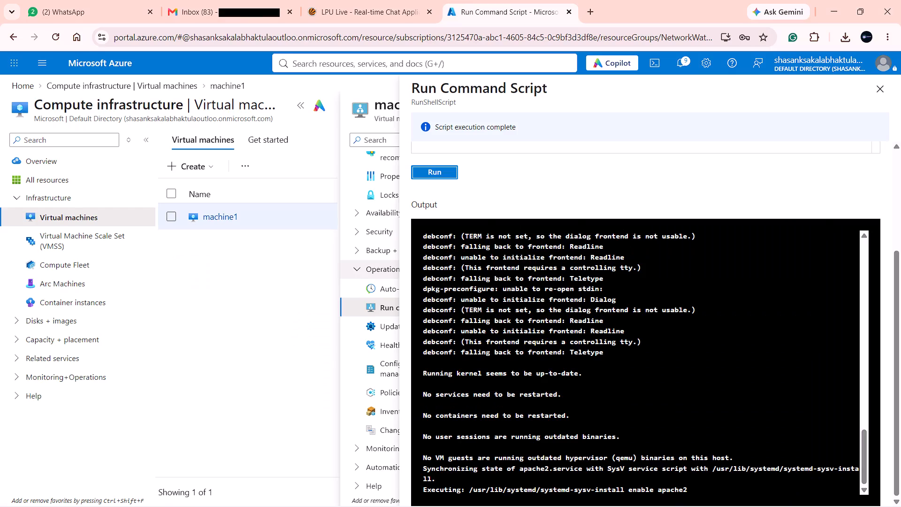
scroll(560, 377, down, 1)
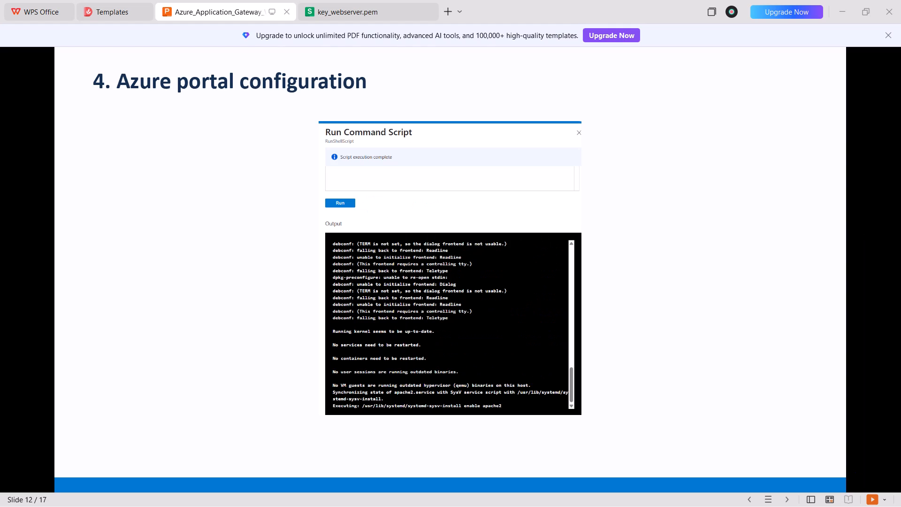
key(Right)
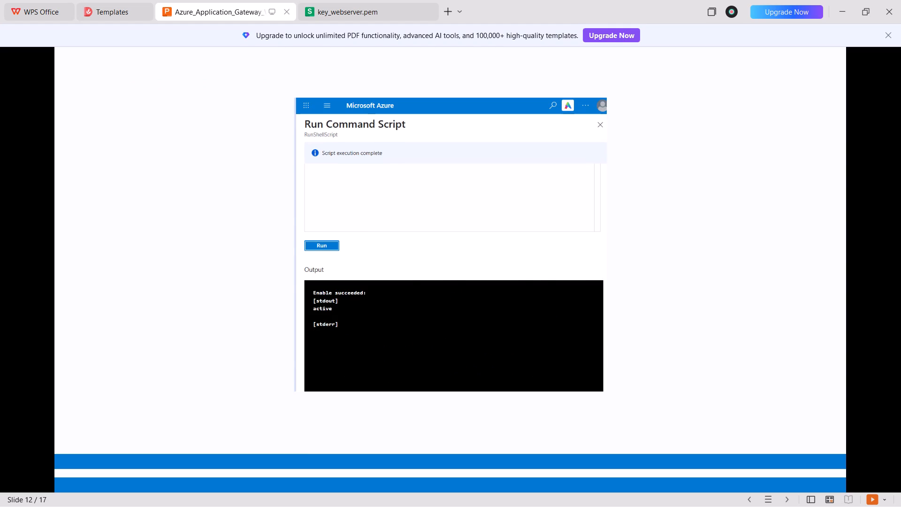
scroll(584, 288, down, 2)
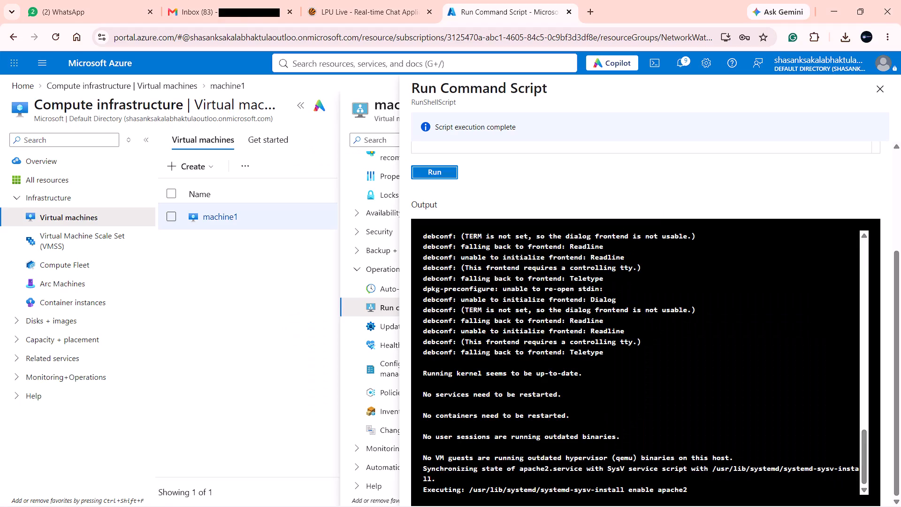
scroll(584, 288, down, 1)
scroll(538, 315, down, 3)
scroll(481, 185, up, 3)
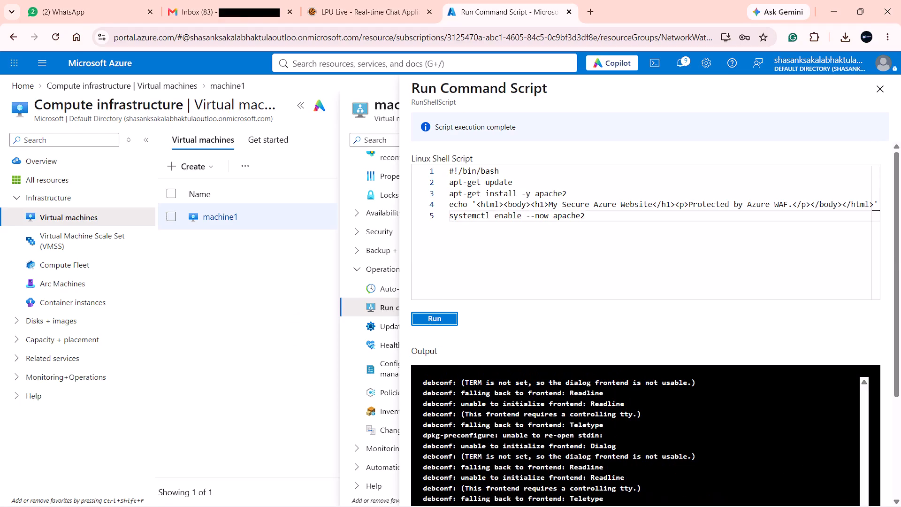
scroll(530, 415, down, 4)
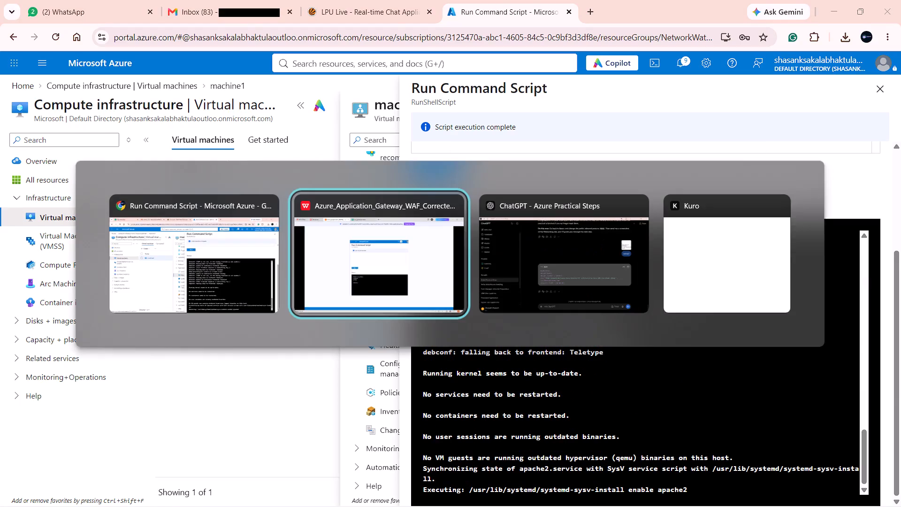
scroll(548, 336, down, 1)
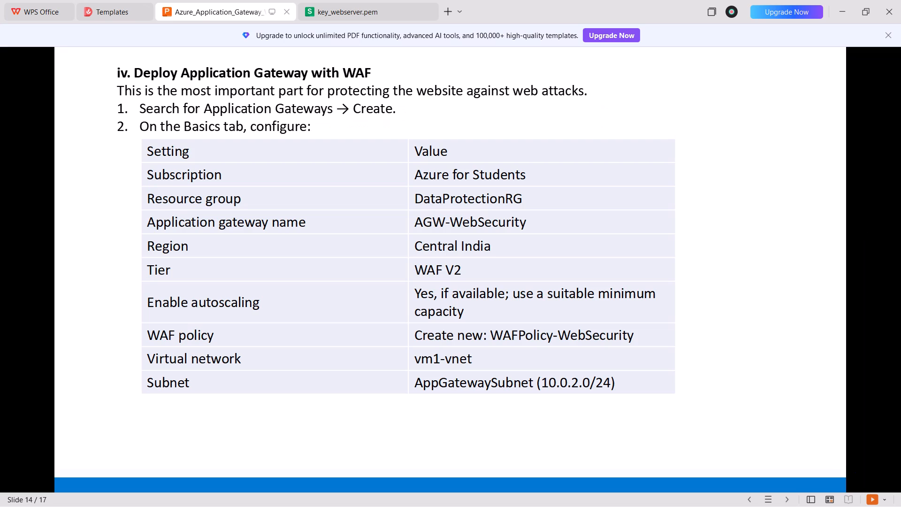
key(Left)
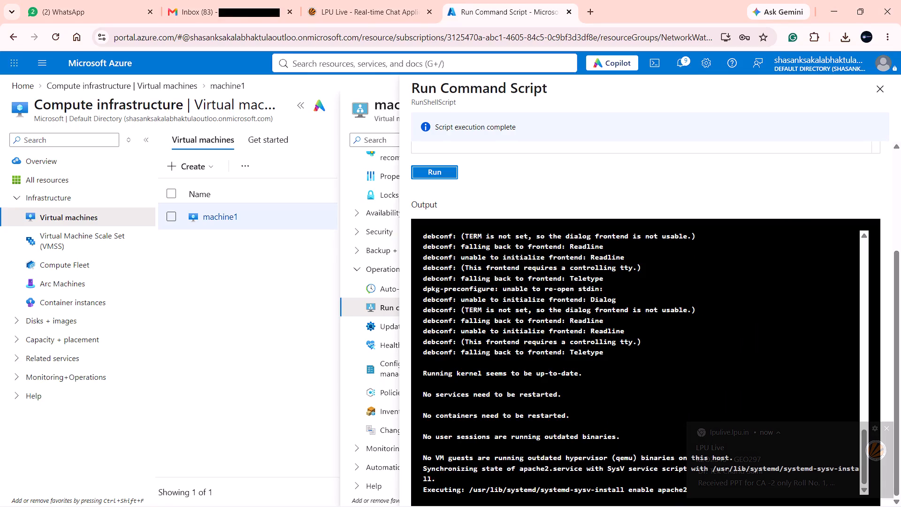
In LPU Live, read the full latest message in the K2O2343 - GEO297 group and open the K2P23KU - INT328 group.
click(353, 10)
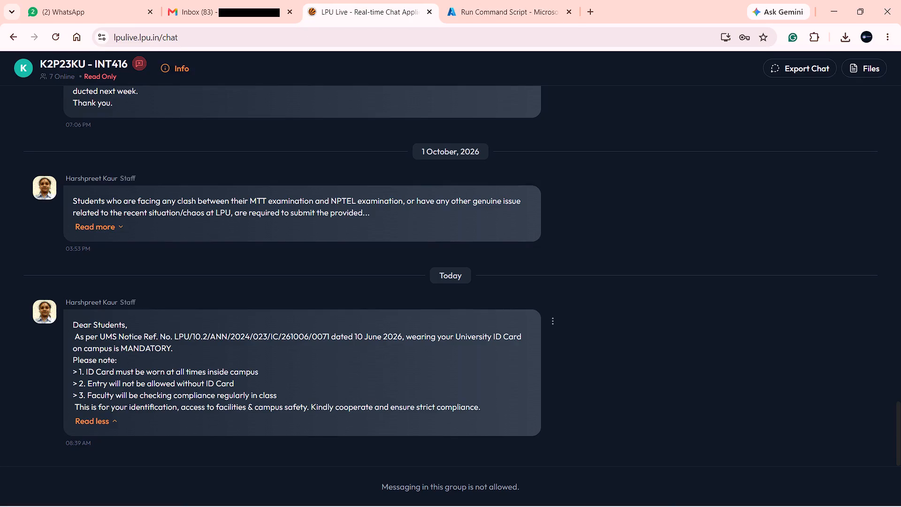
scroll(364, 344, down, 5)
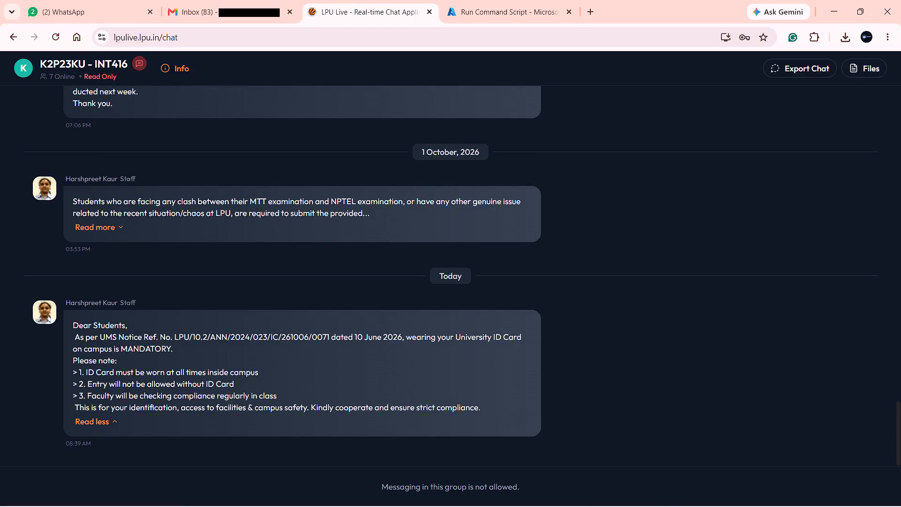
click(15, 31)
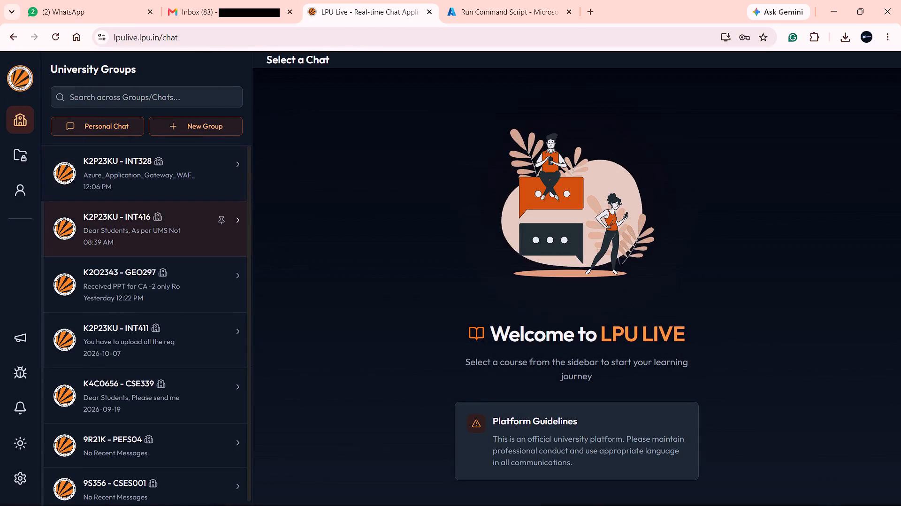
scroll(130, 213, up, 2)
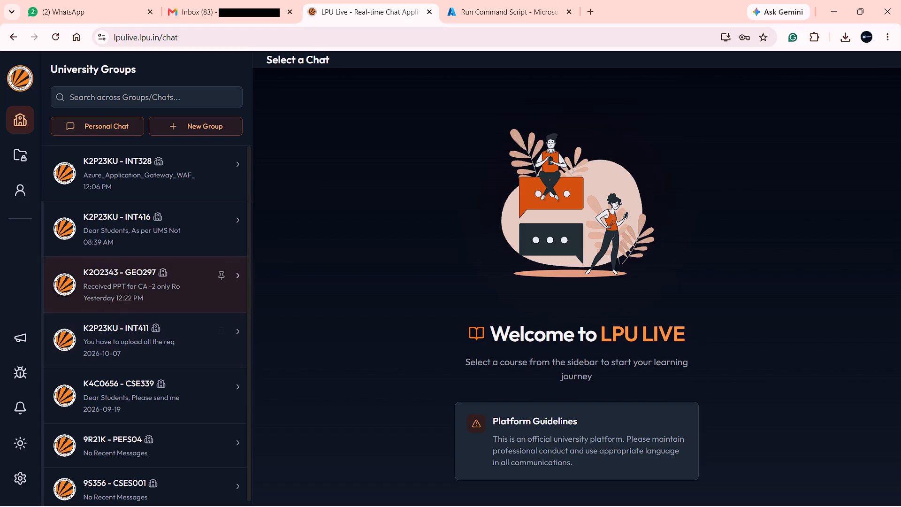
click(137, 264)
scroll(420, 337, down, 3)
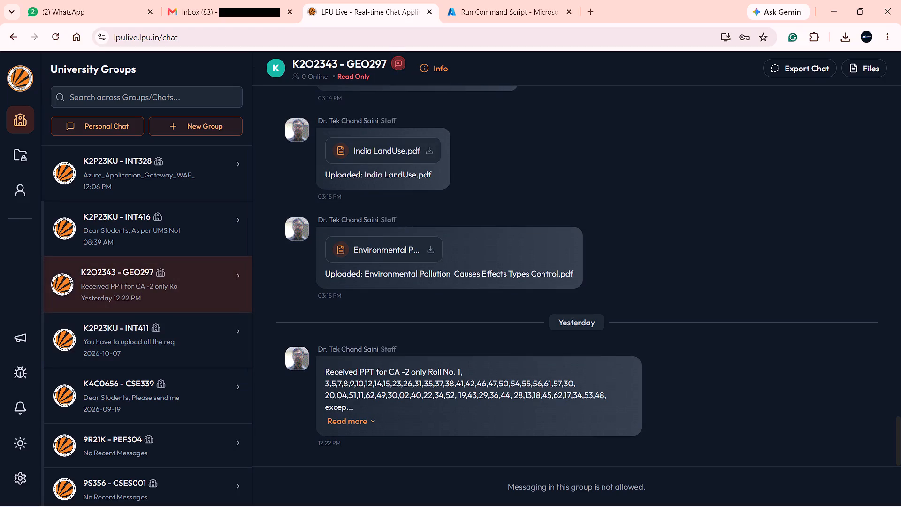
click(364, 419)
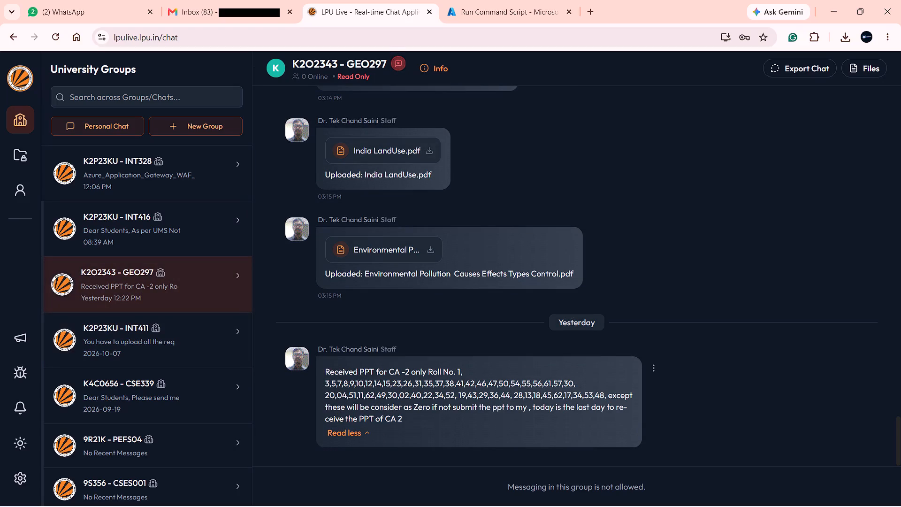
click(361, 430)
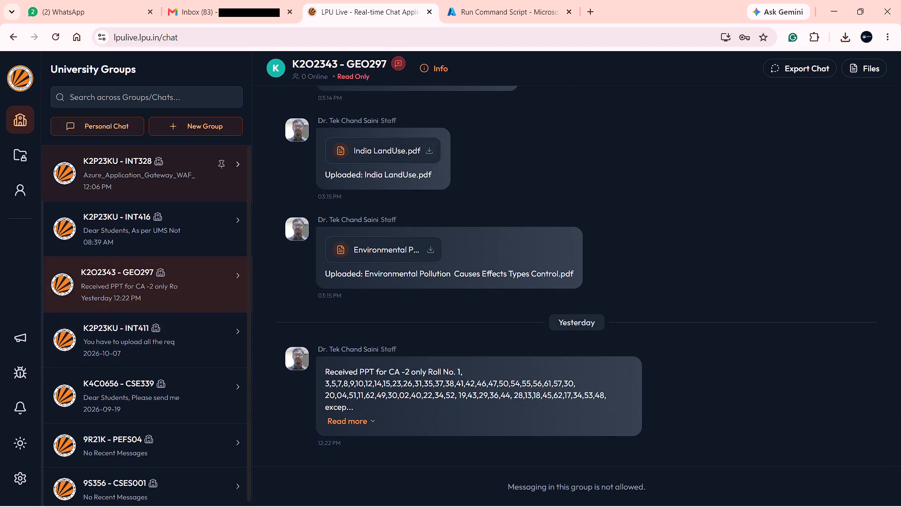
click(144, 193)
Back in the Azure portal, run the Apache installation script on machine1 again and review its output.
click(501, 0)
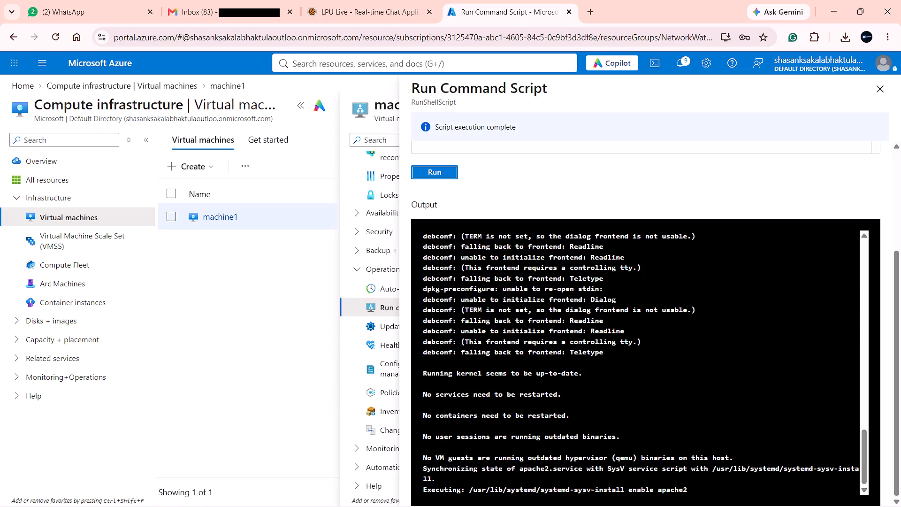
scroll(559, 320, down, 4)
key(Return)
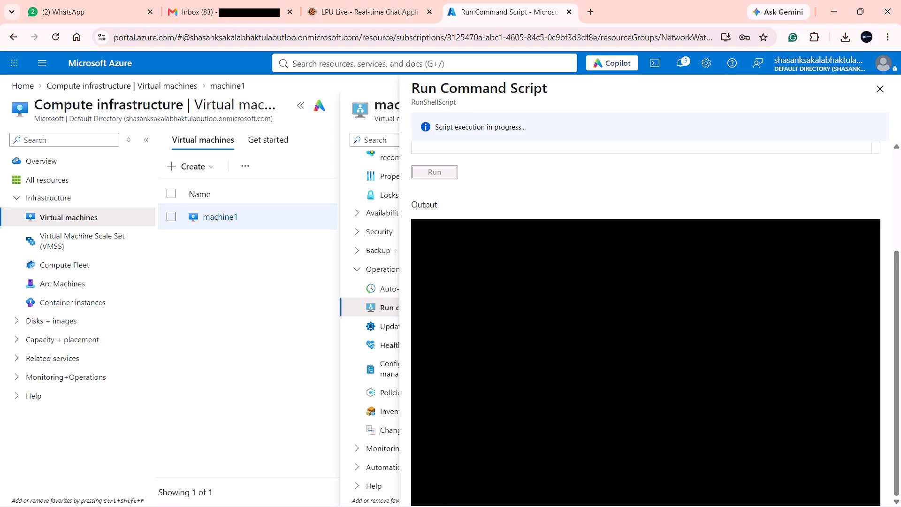
scroll(564, 244, up, 3)
scroll(564, 244, down, 4)
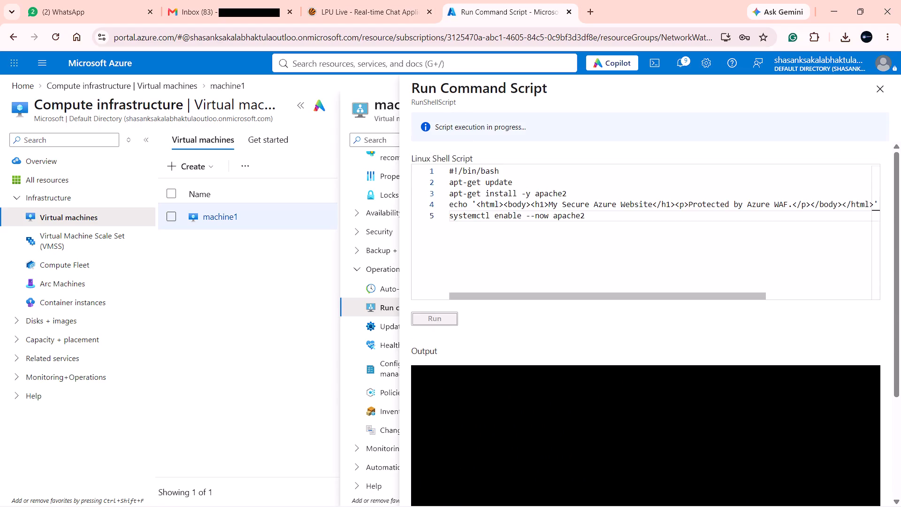
scroll(574, 398, down, 2)
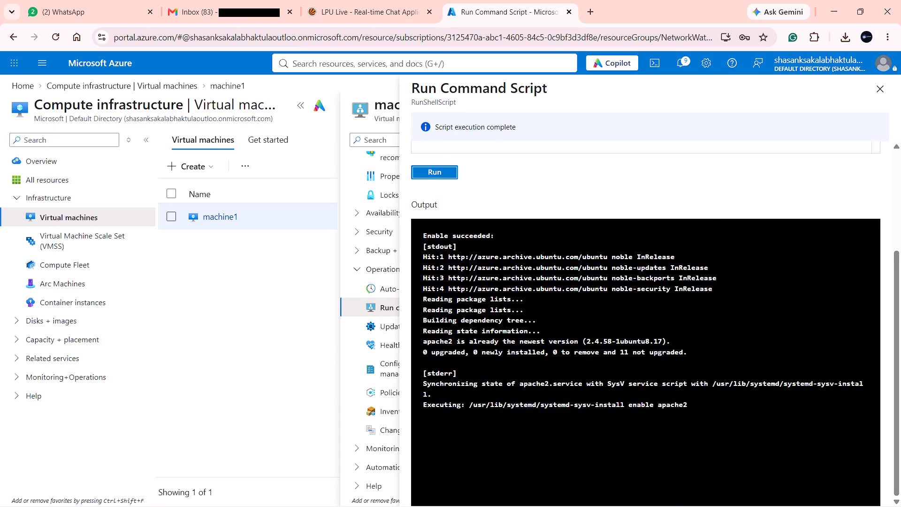
scroll(574, 398, down, 3)
Check the K2P23KU - INT328 group in LPU Live, and re-examine machine1's script output in the Azure portal.
click(312, 0)
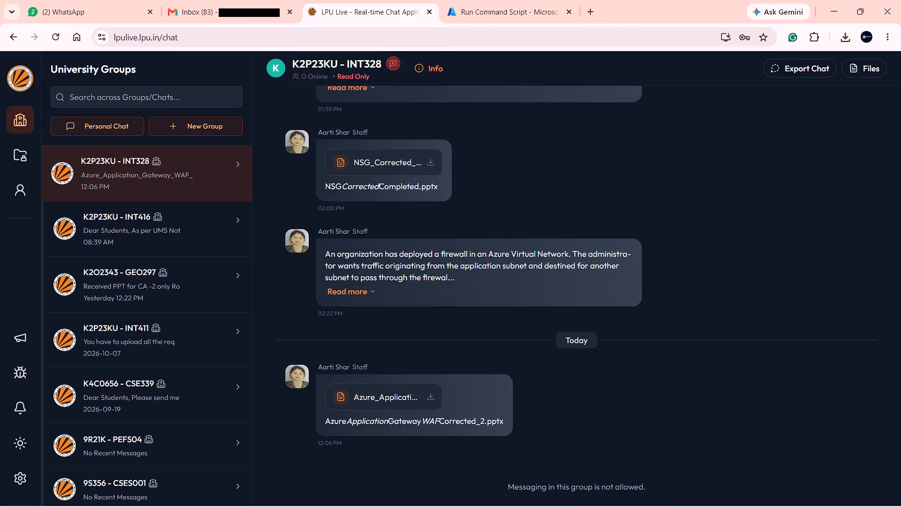
click(450, 0)
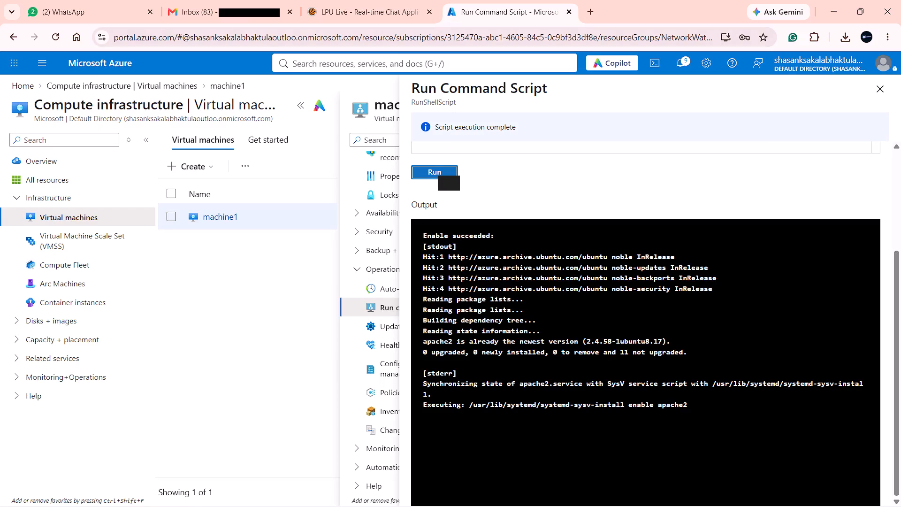
scroll(459, 354, down, 1)
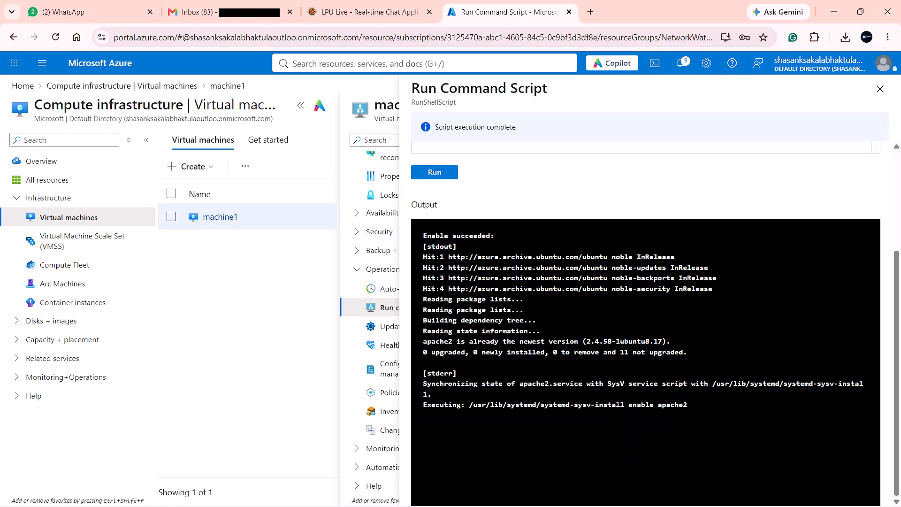
scroll(491, 433, down, 1)
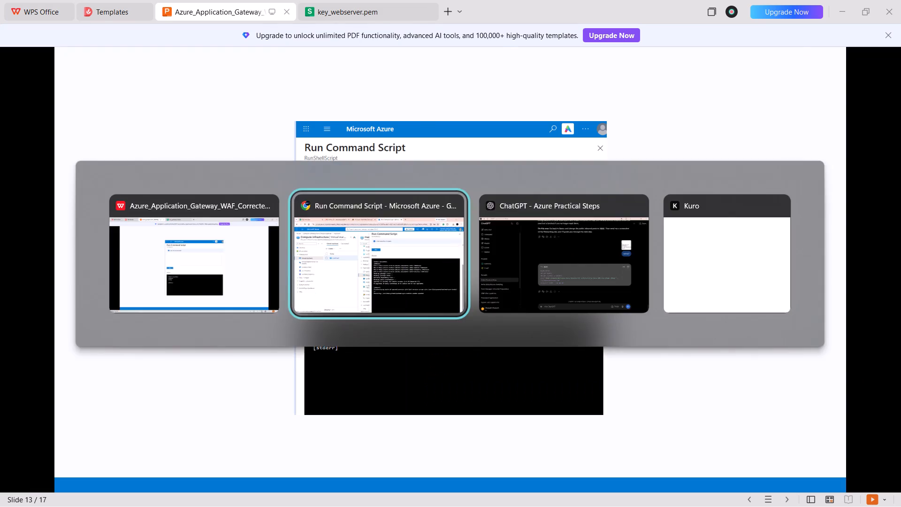
scroll(491, 433, down, 1)
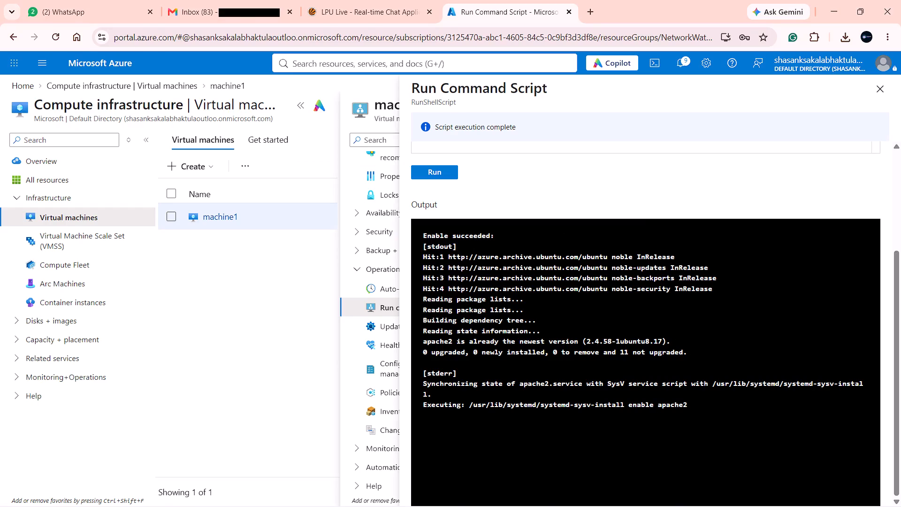
scroll(593, 248, up, 2)
scroll(593, 248, down, 2)
scroll(578, 405, down, 5)
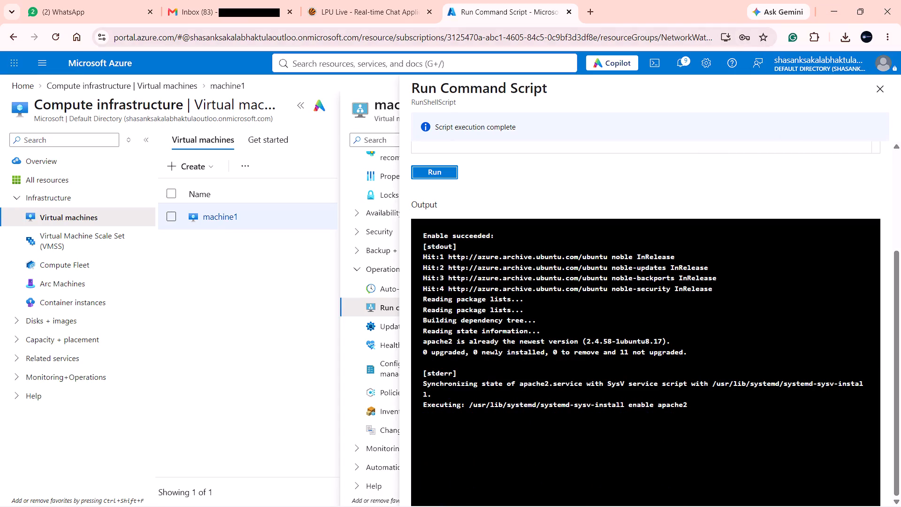
Place the Application Gateway presentation beside the Azure portal and review slides 12 to 14, ending at the gateway's Basics settings.
click(777, 46)
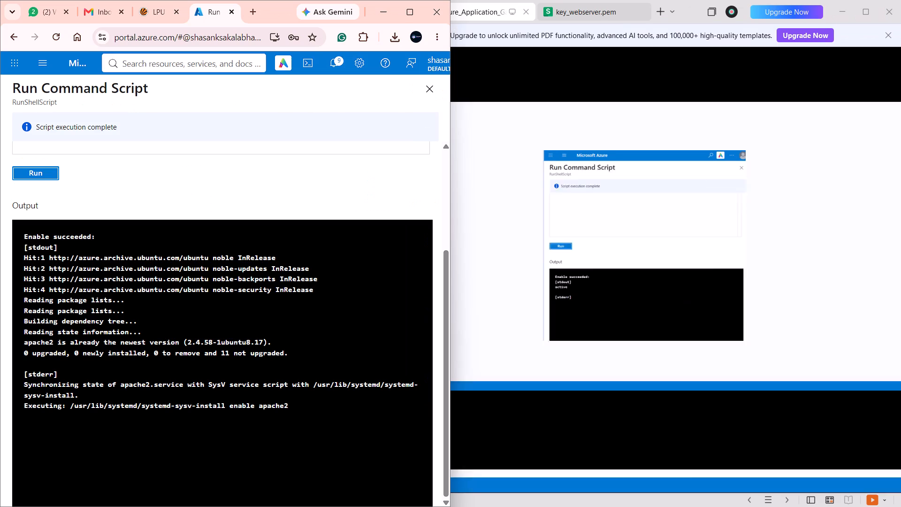
key(Left)
click(615, 297)
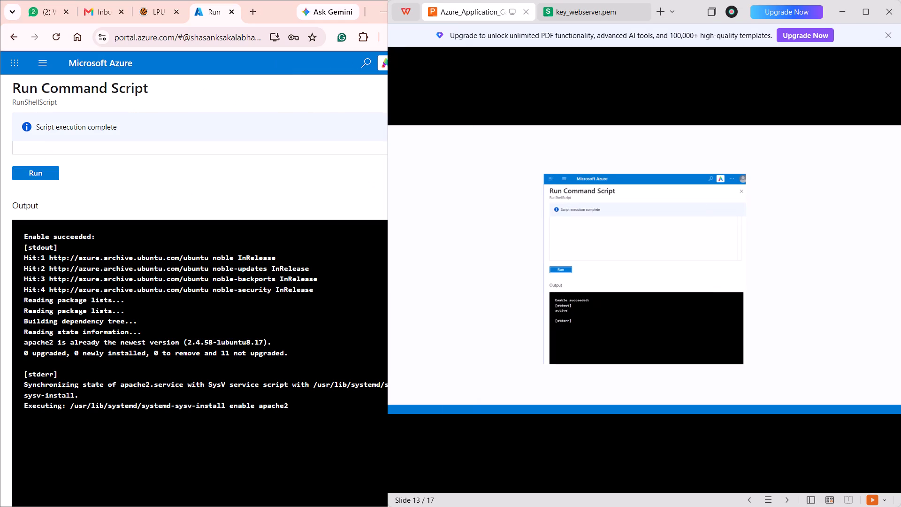
key(Right)
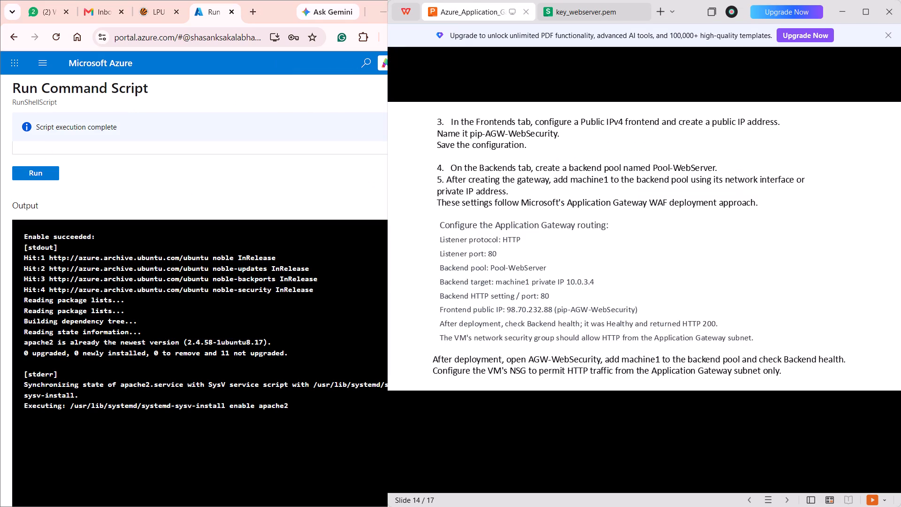
key(Left)
key(Left)
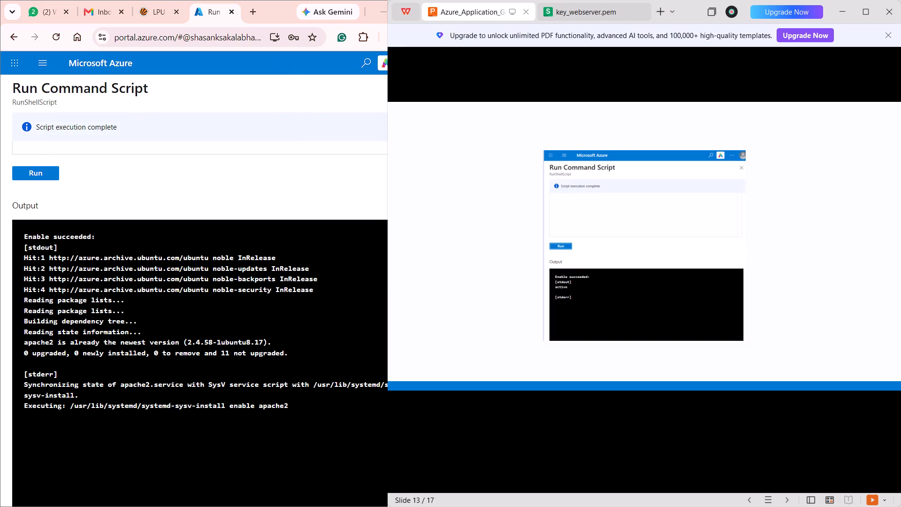
key(Left)
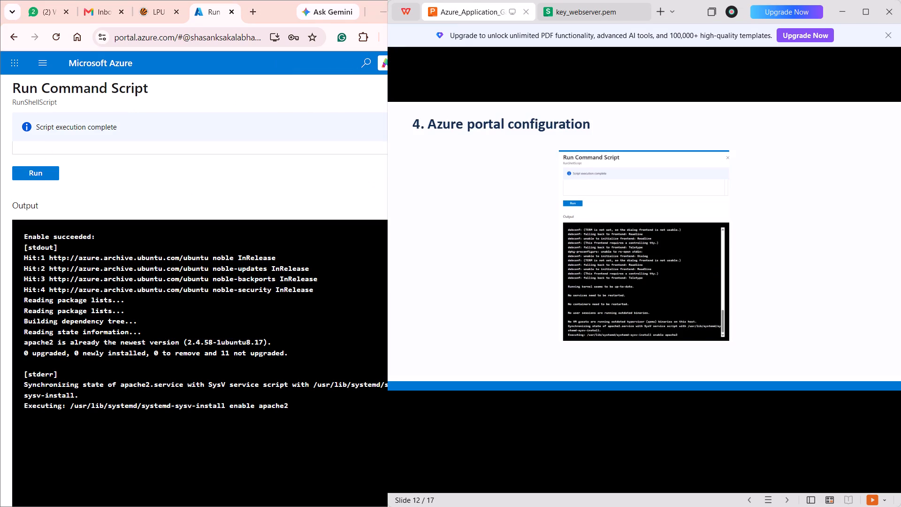
scroll(255, 292, down, 5)
scroll(374, 348, down, 2)
click(630, 224)
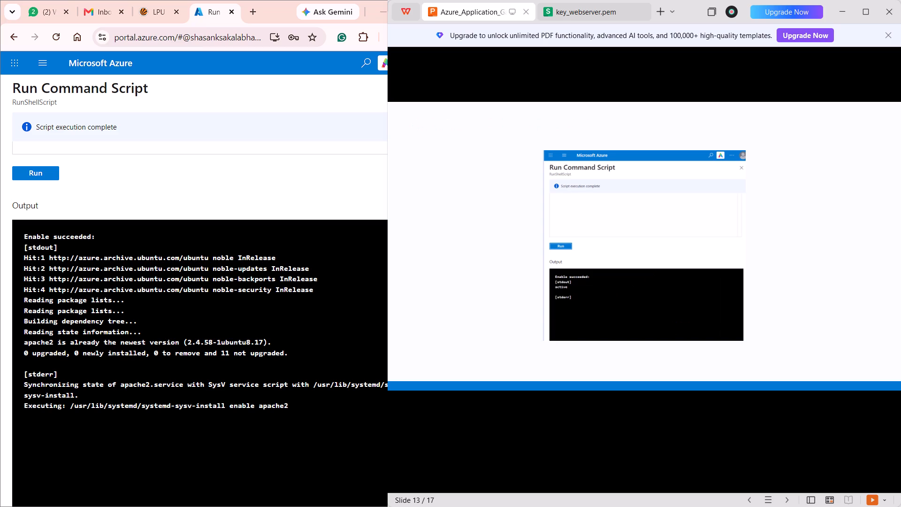
key(Left)
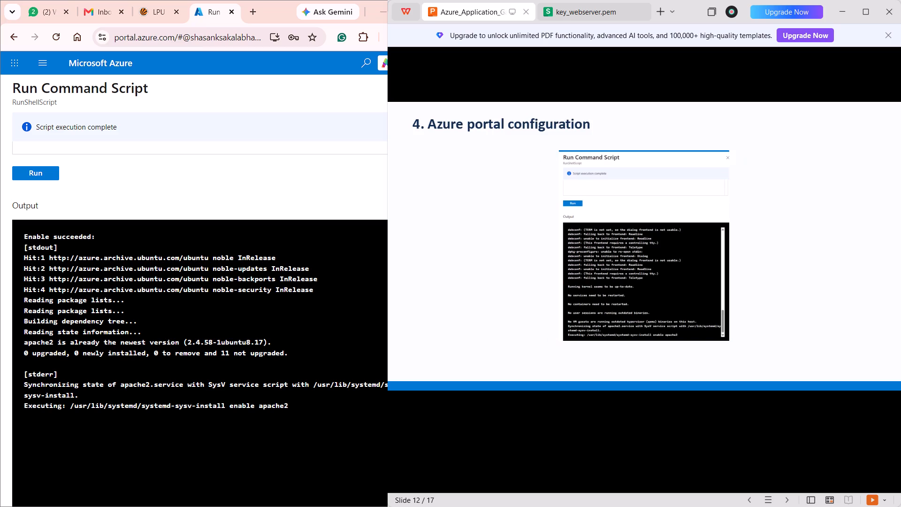
key(Right)
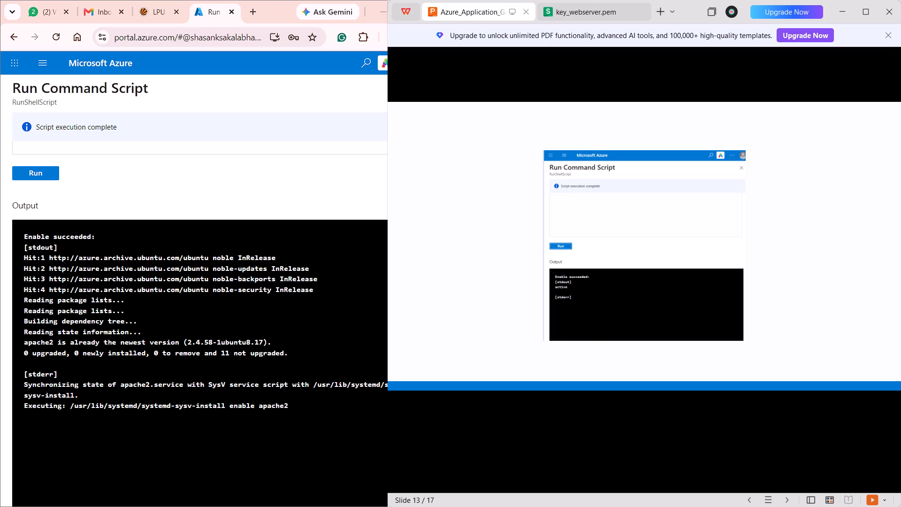
key(Right)
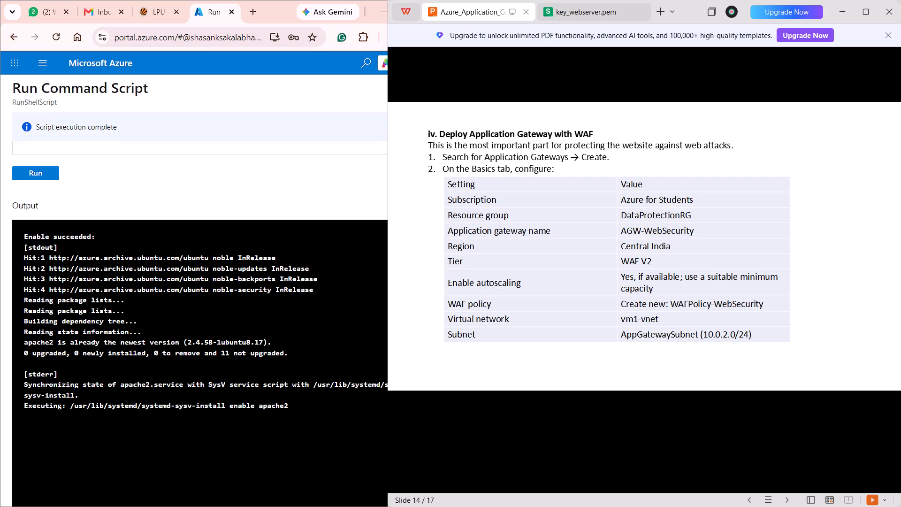
Search the Azure portal for the Application gateway service and start creating a new Application Gateway.
click(365, 58)
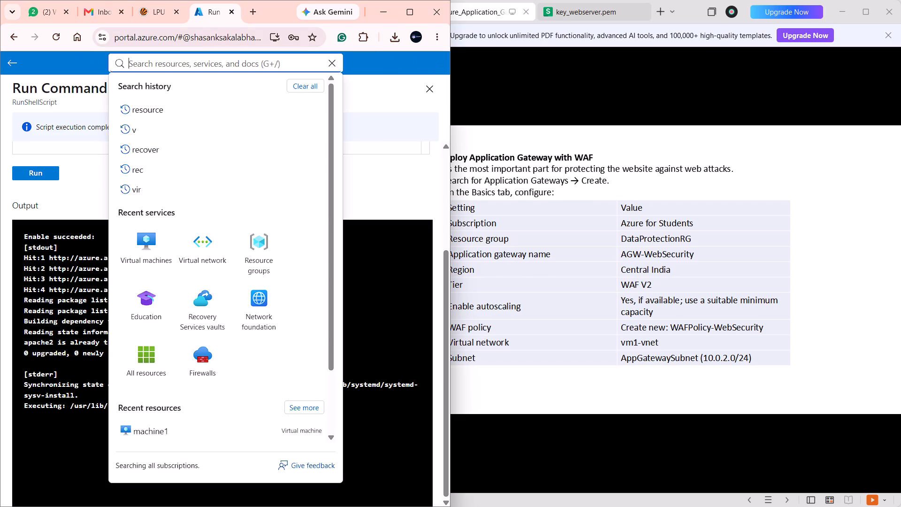
text(application)
key(space)
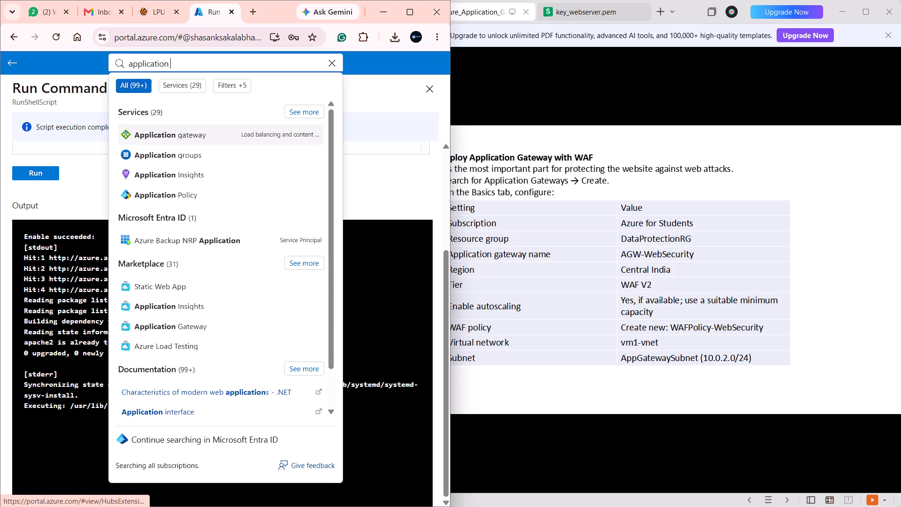
click(175, 138)
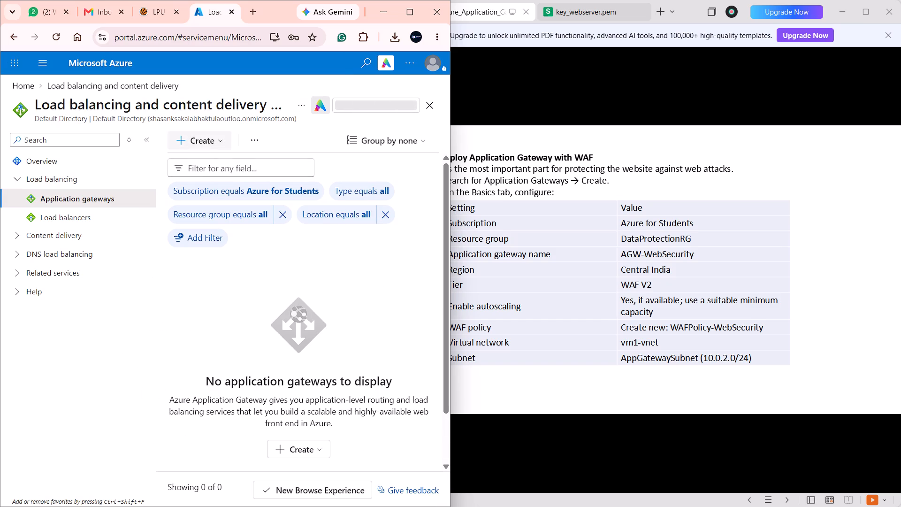
click(197, 128)
click(176, 143)
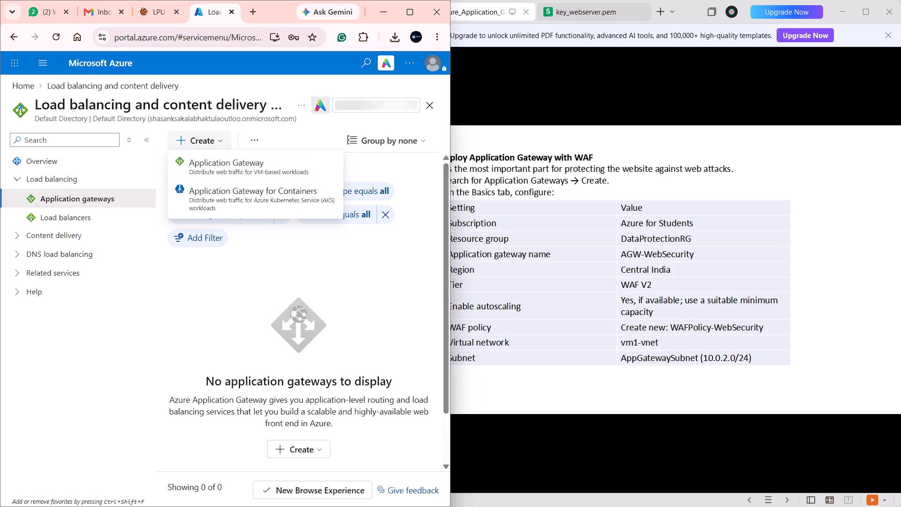
click(213, 159)
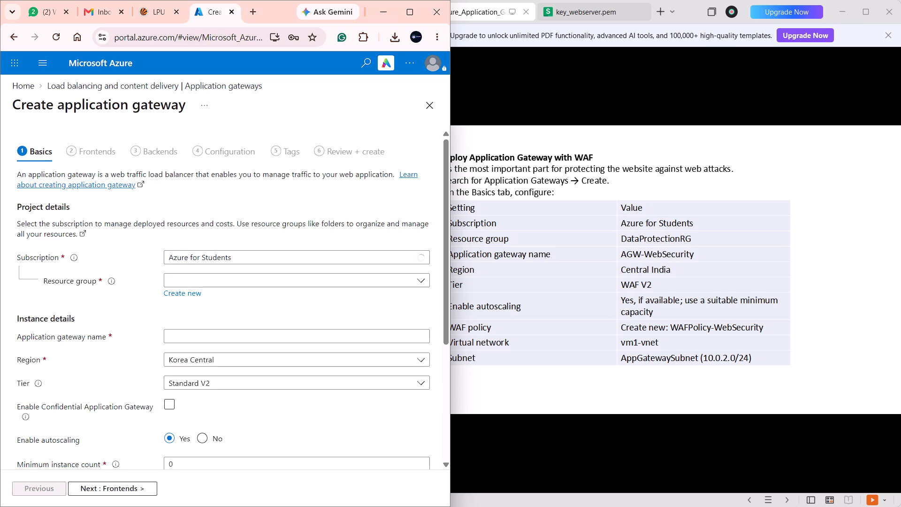
Set the gateway's resource group to NetworkWatcherRG, its name to AGW-WebSecurity and its tier to WAF V2.
click(291, 277)
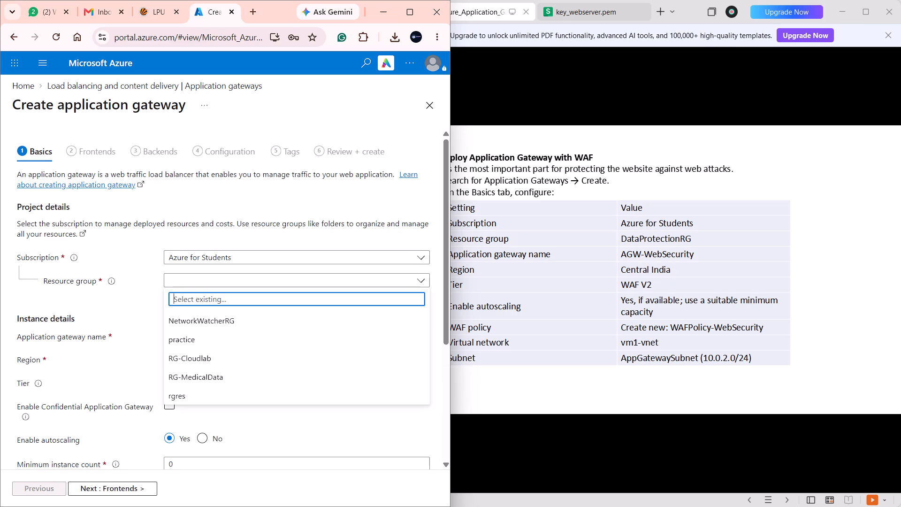
click(223, 318)
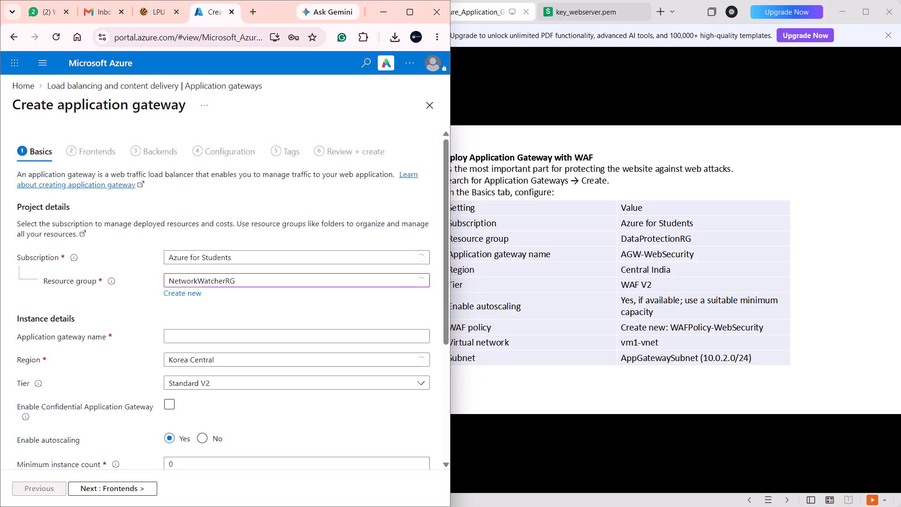
click(259, 337)
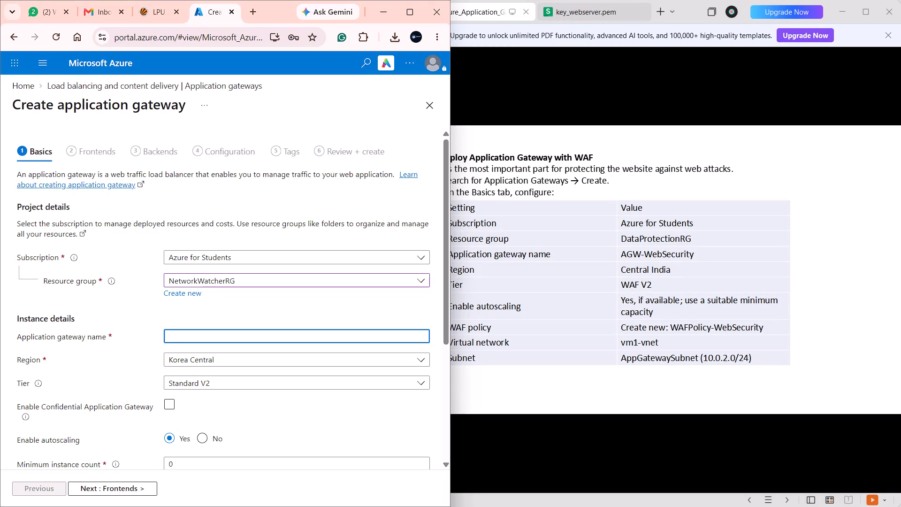
text(AGW)
text(-Web)
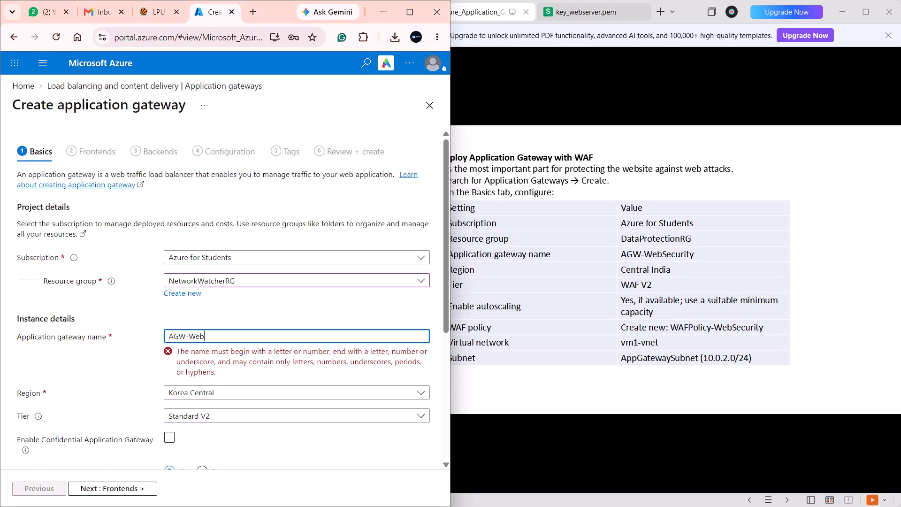
key(space)
key(space)
key(BackSpace)
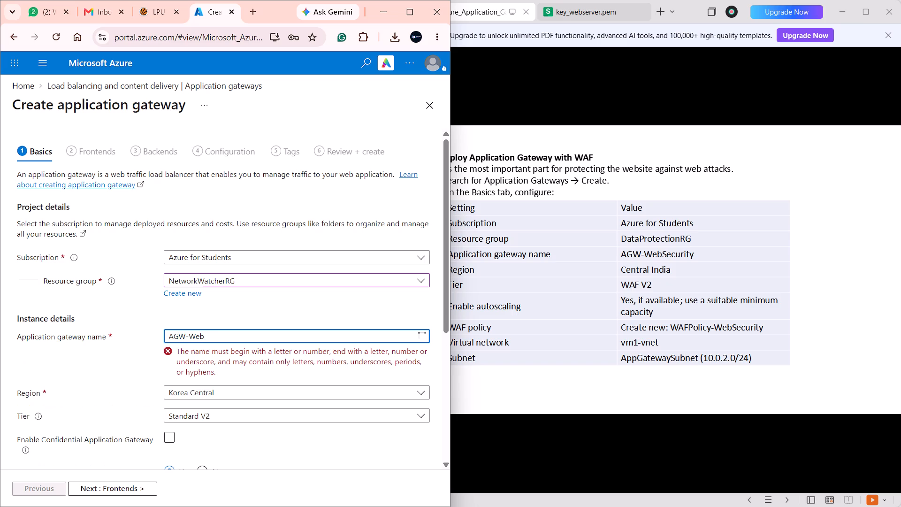
key(BackSpace)
text(Security)
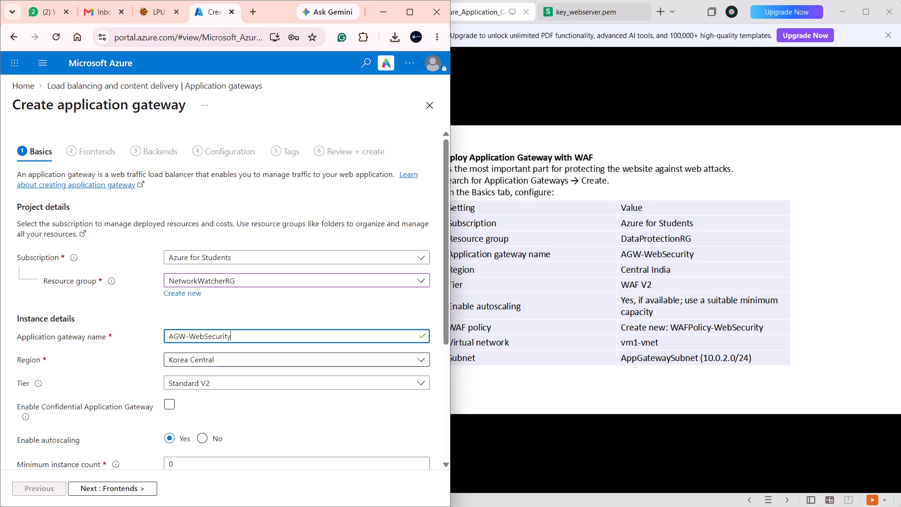
click(316, 377)
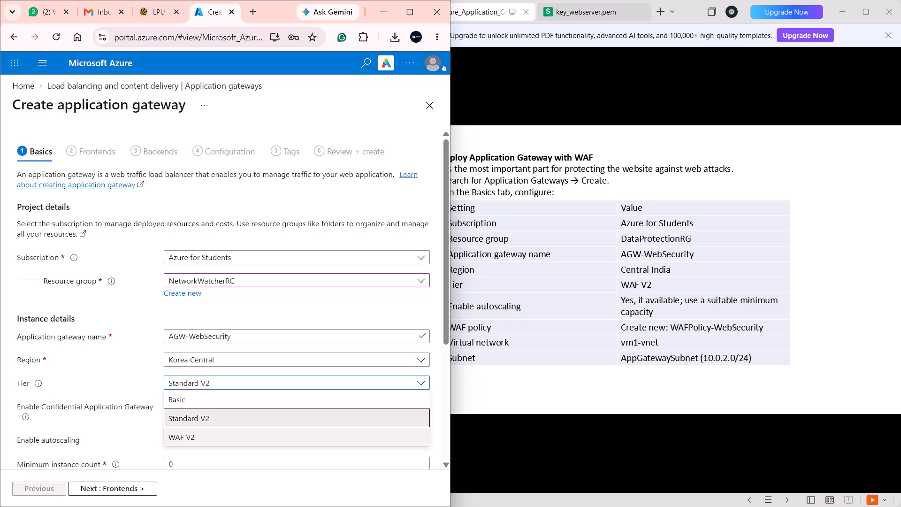
click(238, 429)
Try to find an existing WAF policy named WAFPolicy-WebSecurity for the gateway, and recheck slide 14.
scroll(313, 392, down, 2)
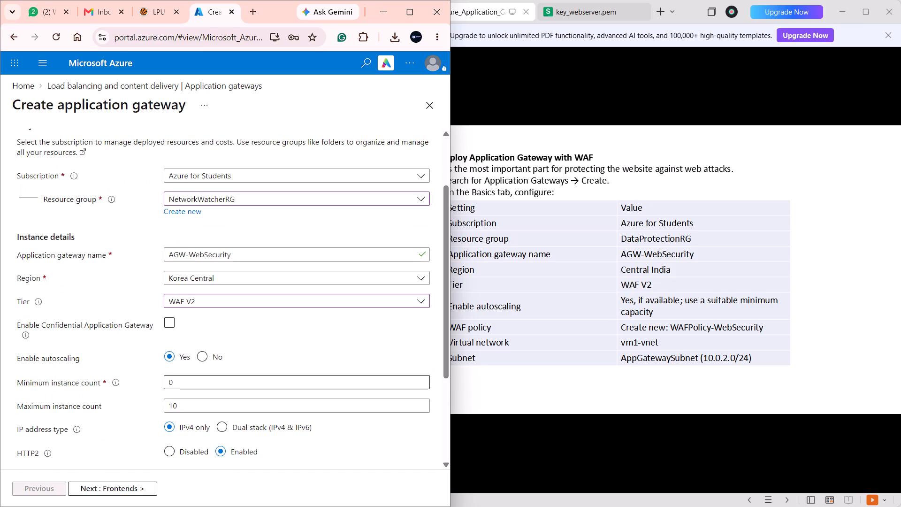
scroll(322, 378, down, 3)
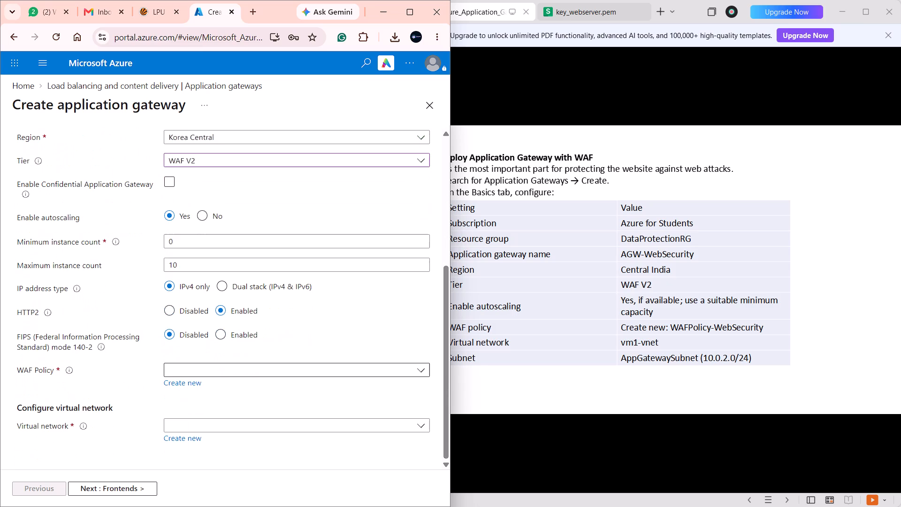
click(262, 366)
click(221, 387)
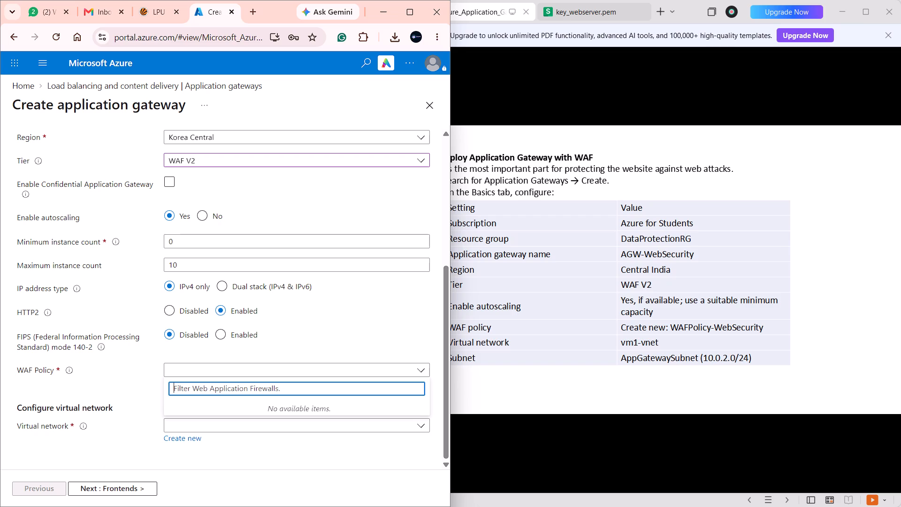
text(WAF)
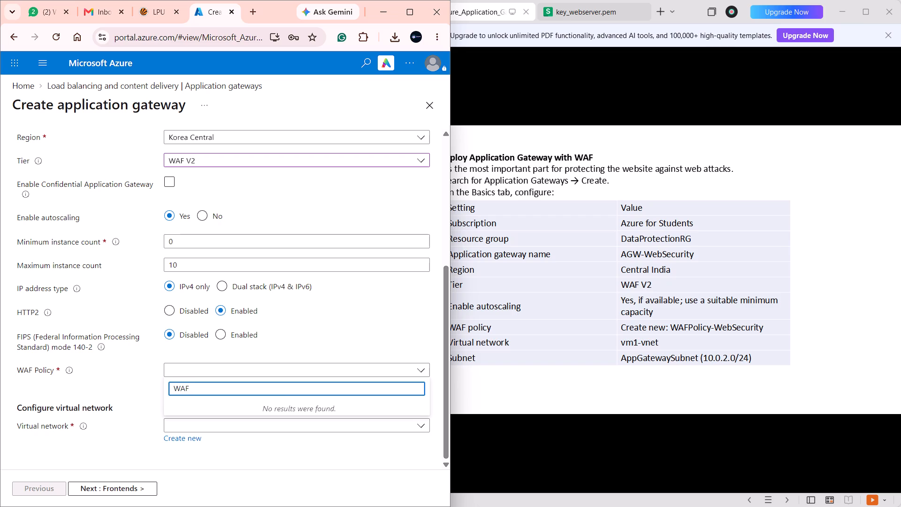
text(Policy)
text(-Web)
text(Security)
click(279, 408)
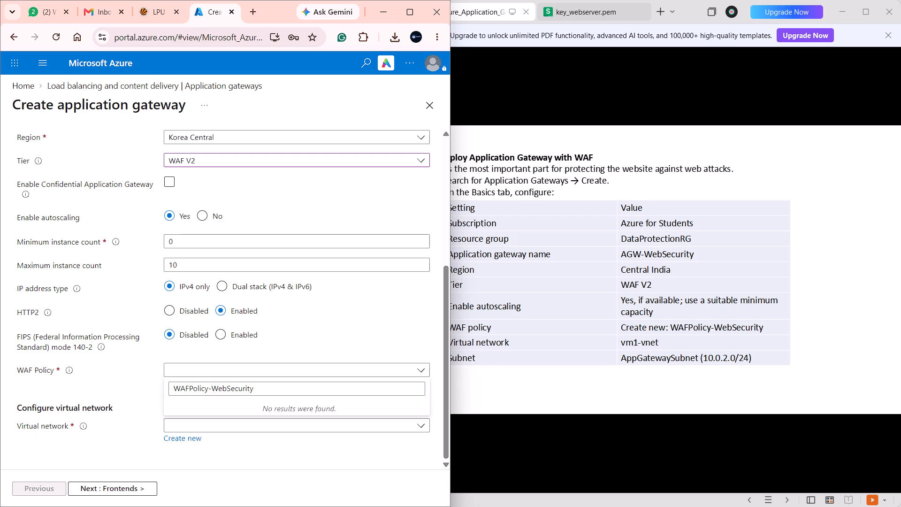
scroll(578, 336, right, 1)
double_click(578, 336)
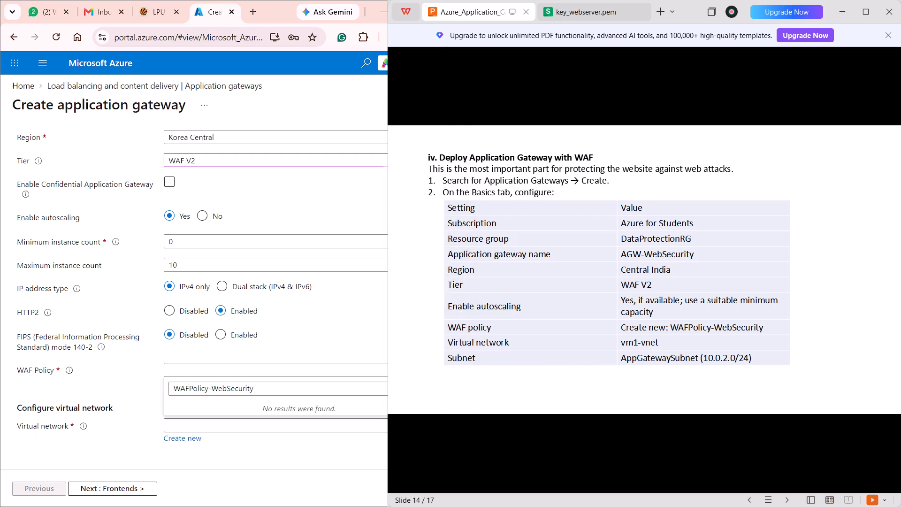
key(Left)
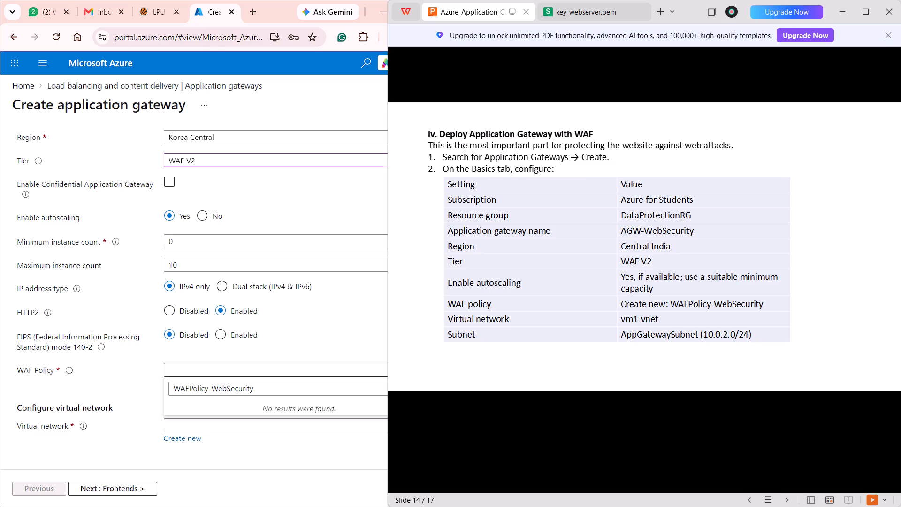
Create a new WAF policy named WAFPolicy-WebSecurity for the gateway.
click(215, 371)
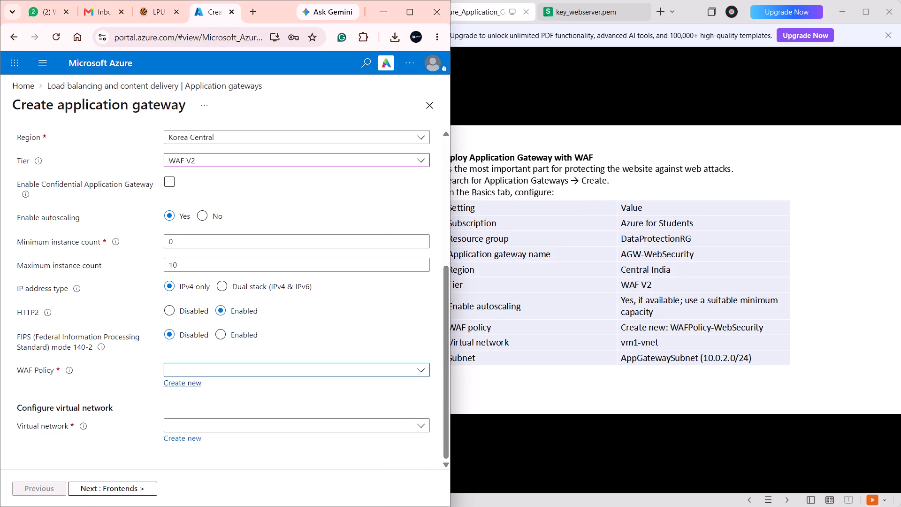
click(182, 386)
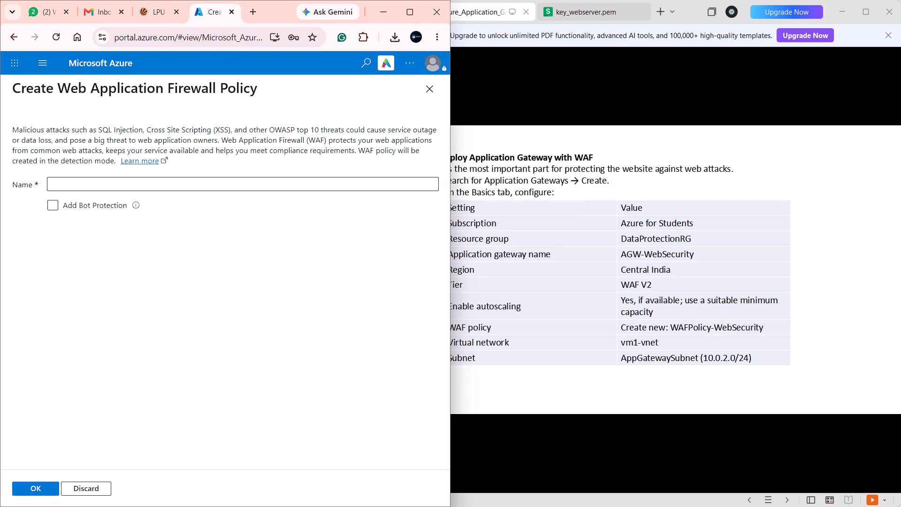
click(146, 191)
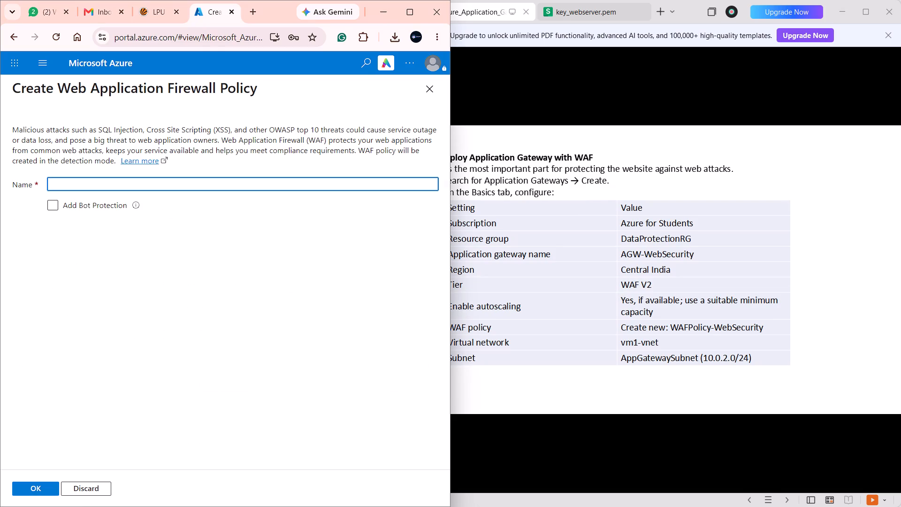
text(WAF)
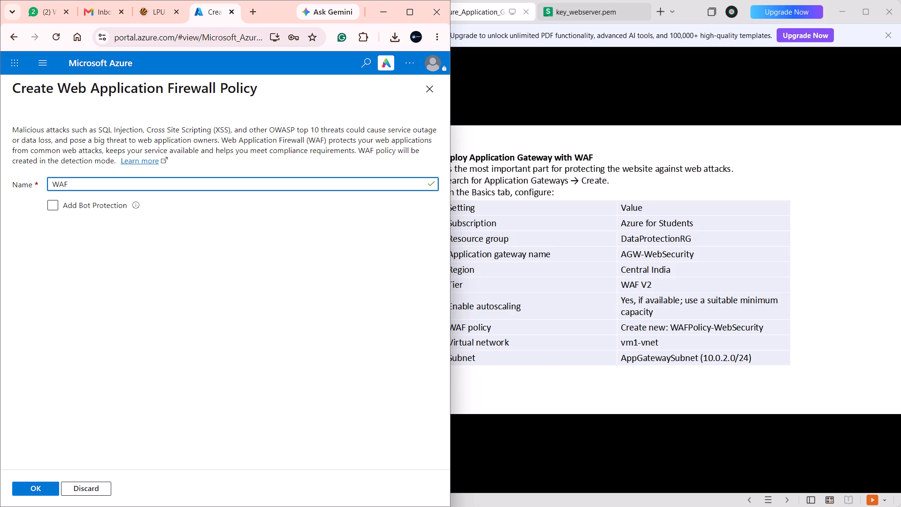
text(Policy)
key(minus)
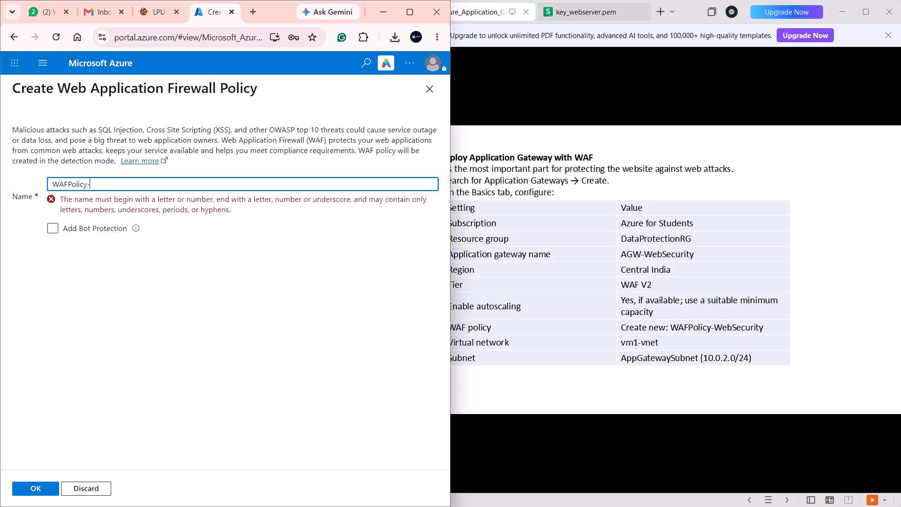
text(Web)
text(Security)
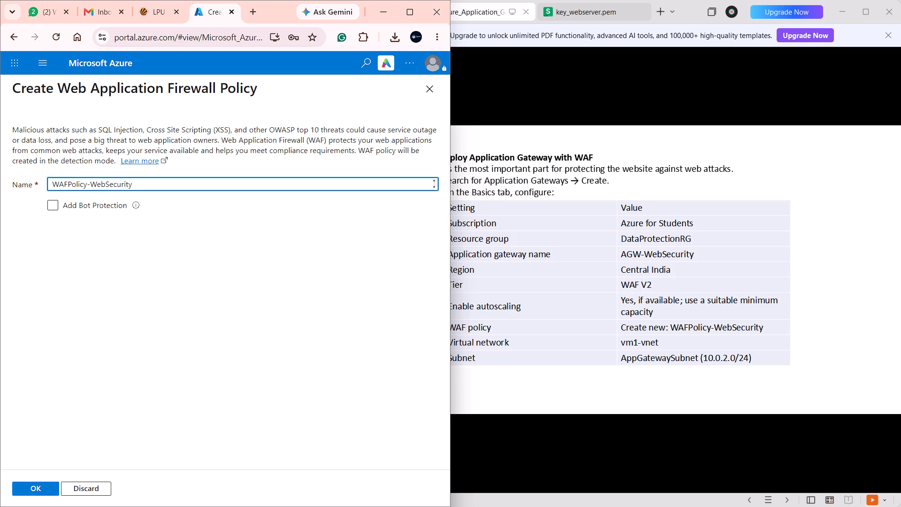
click(39, 480)
click(39, 481)
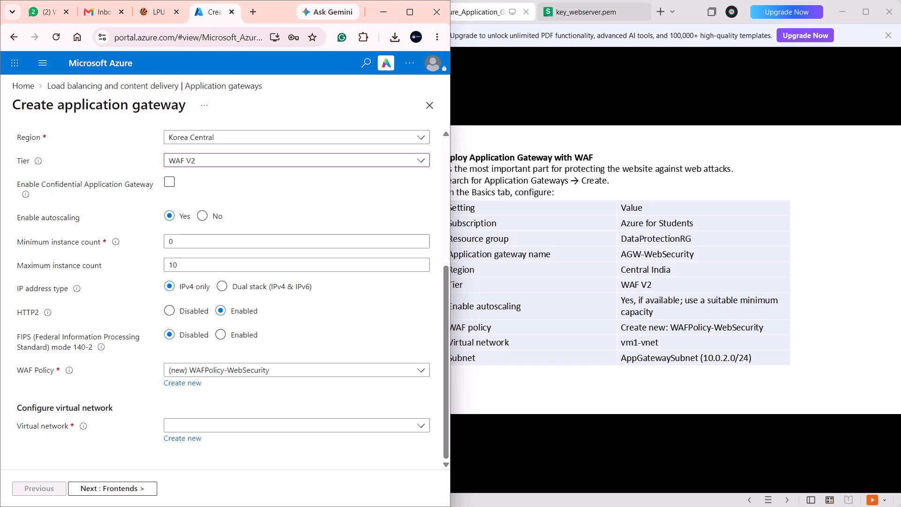
Set the gateway's virtual network to VN1.
scroll(629, 299, down, 1)
click(199, 428)
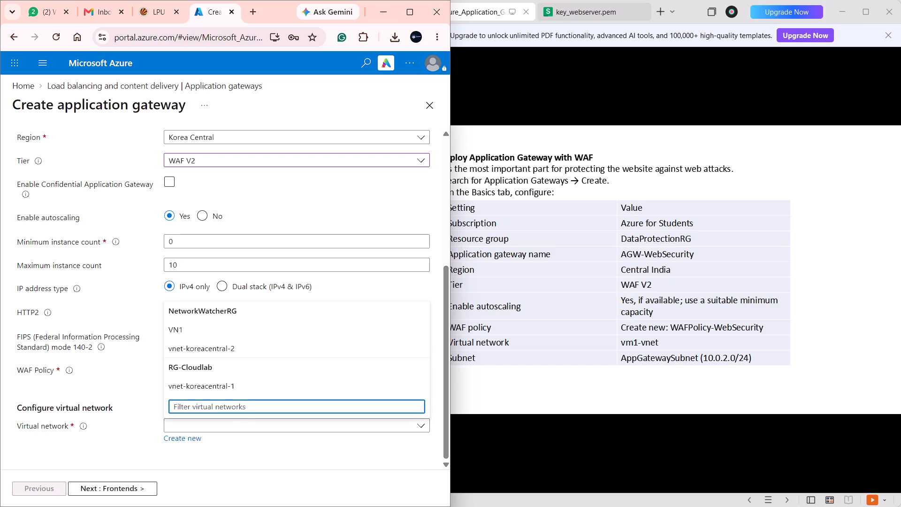
click(280, 333)
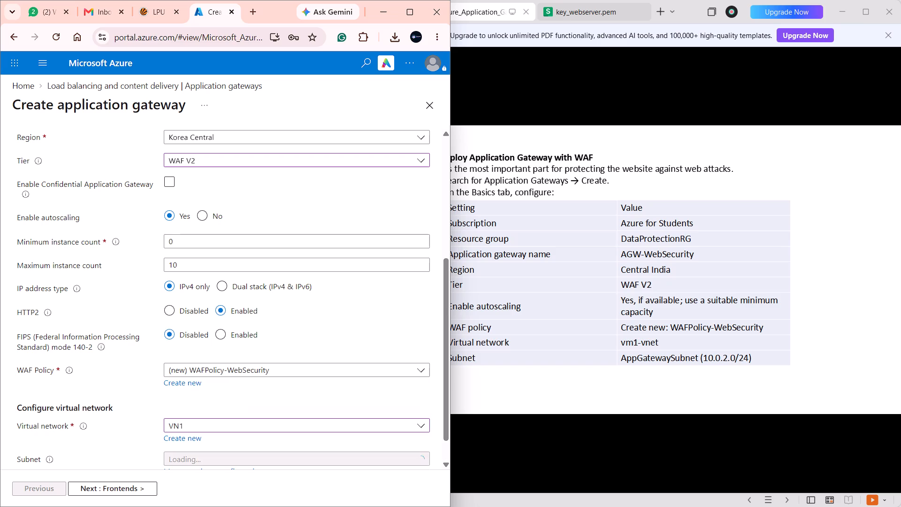
scroll(276, 380, down, 3)
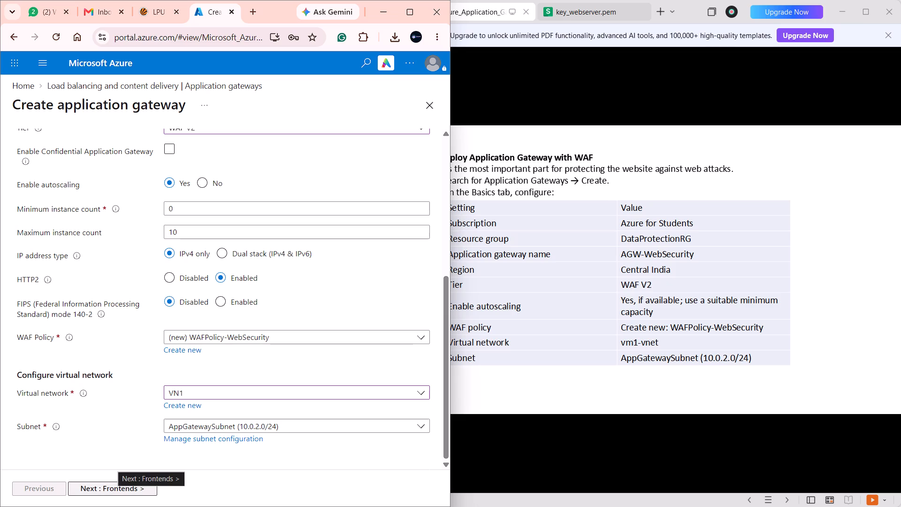
Consult slide 15 of the presentation and bring the gateway setup to its Frontends settings.
click(682, 327)
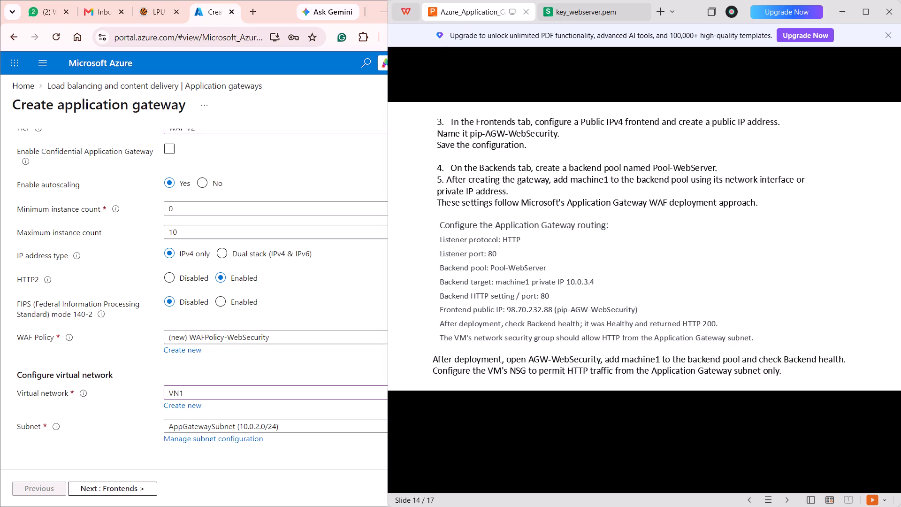
scroll(0, 365, down, 2)
scroll(110, 387, down, 2)
click(130, 484)
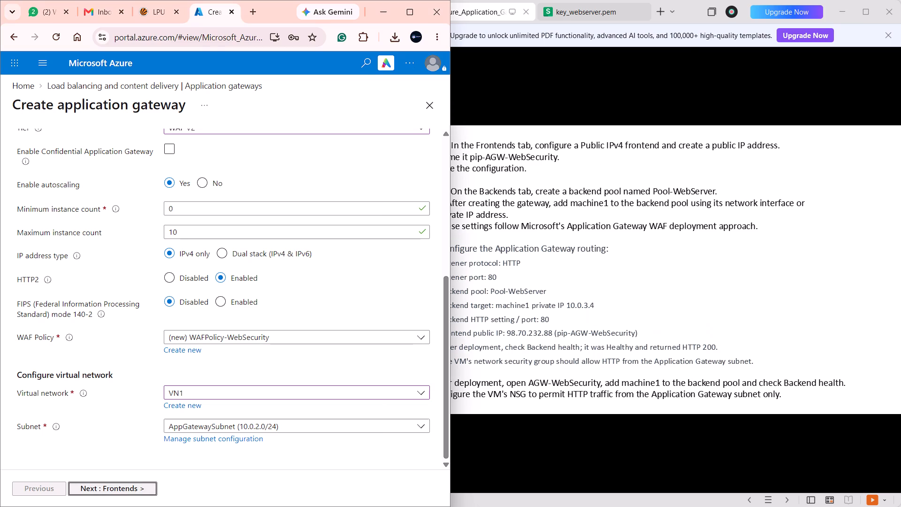
click(124, 494)
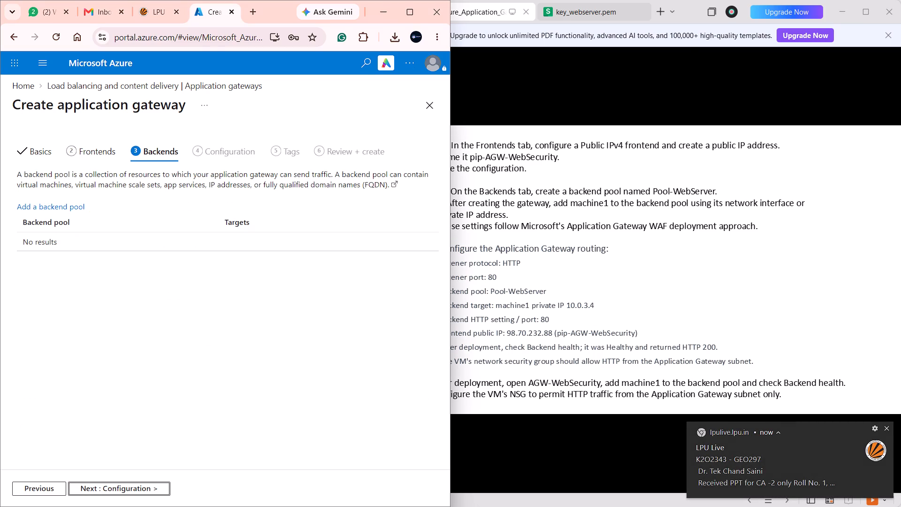
scroll(290, 247, up, 1)
click(565, 221)
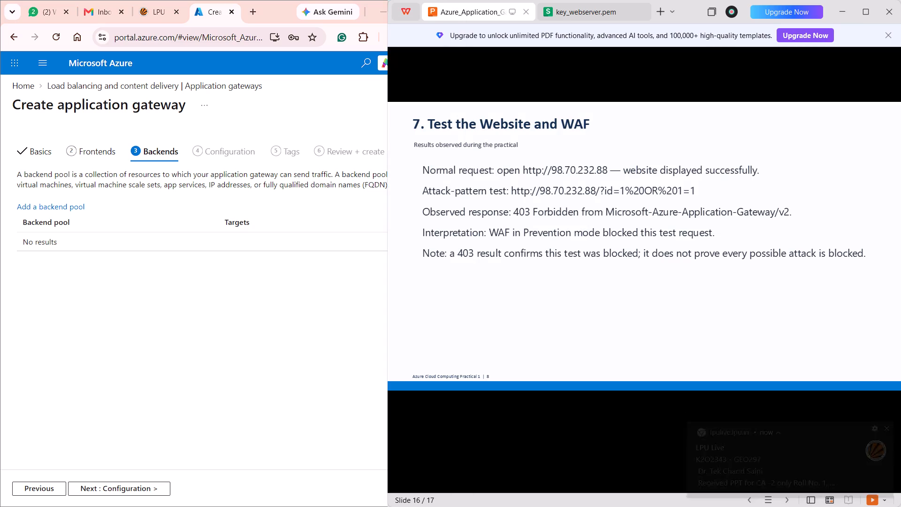
key(Left)
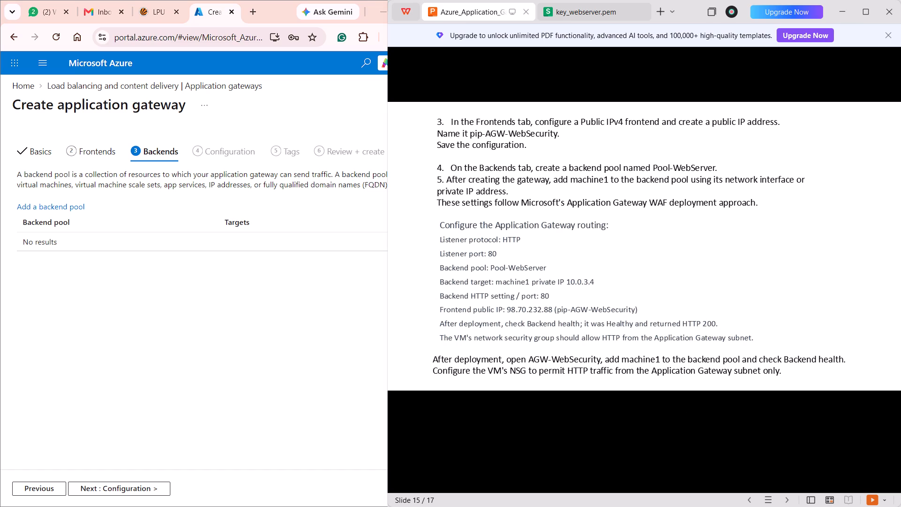
drag(80, 164, 89, 158)
click(89, 158)
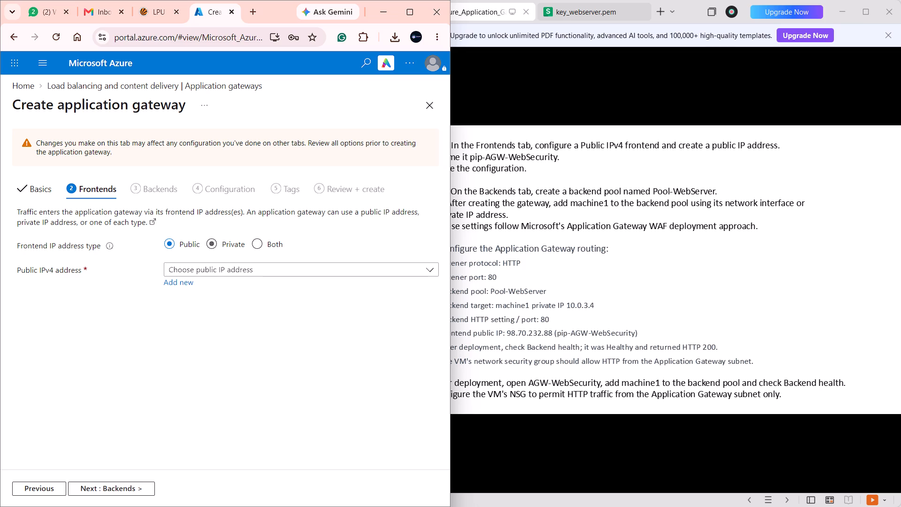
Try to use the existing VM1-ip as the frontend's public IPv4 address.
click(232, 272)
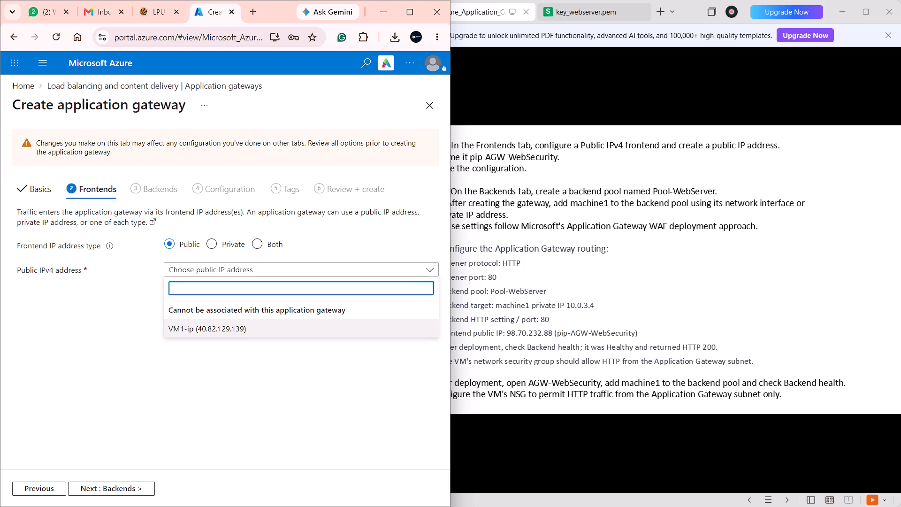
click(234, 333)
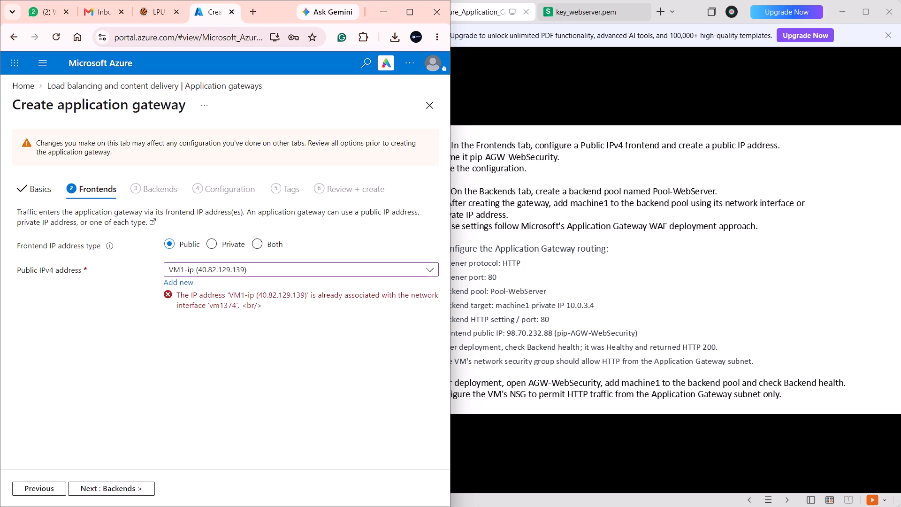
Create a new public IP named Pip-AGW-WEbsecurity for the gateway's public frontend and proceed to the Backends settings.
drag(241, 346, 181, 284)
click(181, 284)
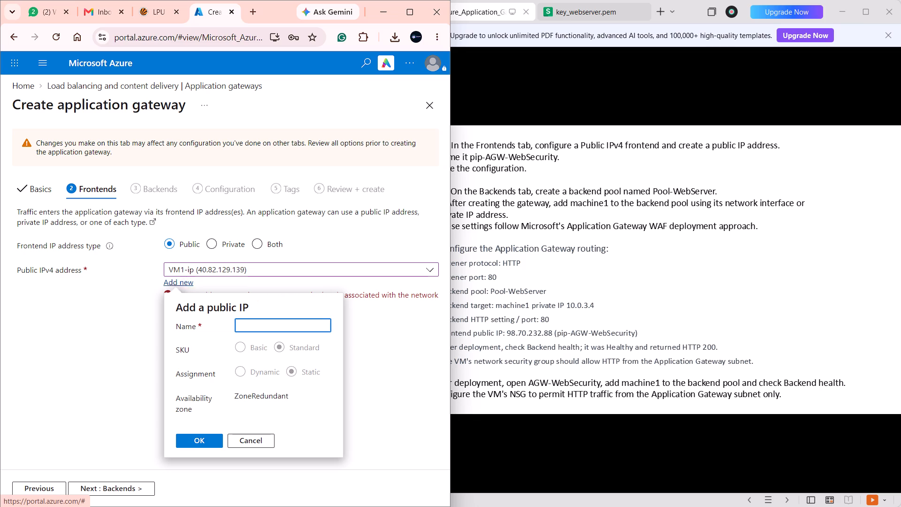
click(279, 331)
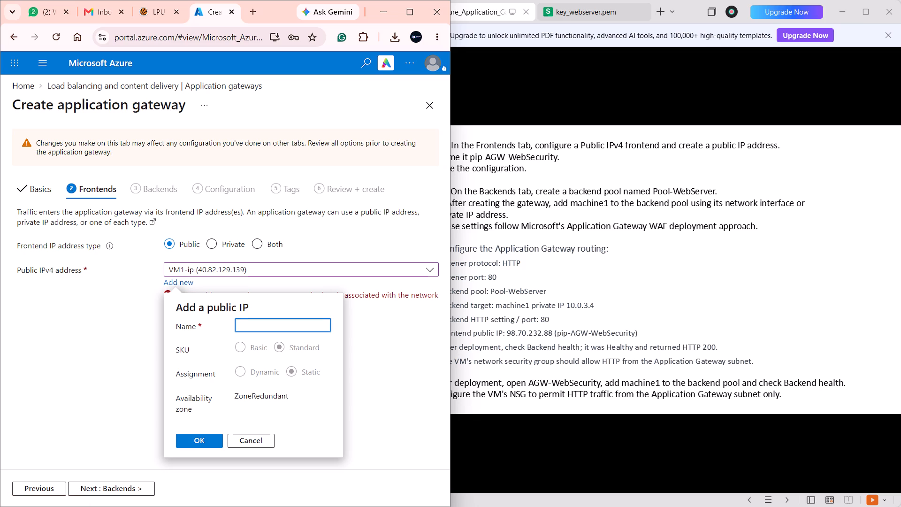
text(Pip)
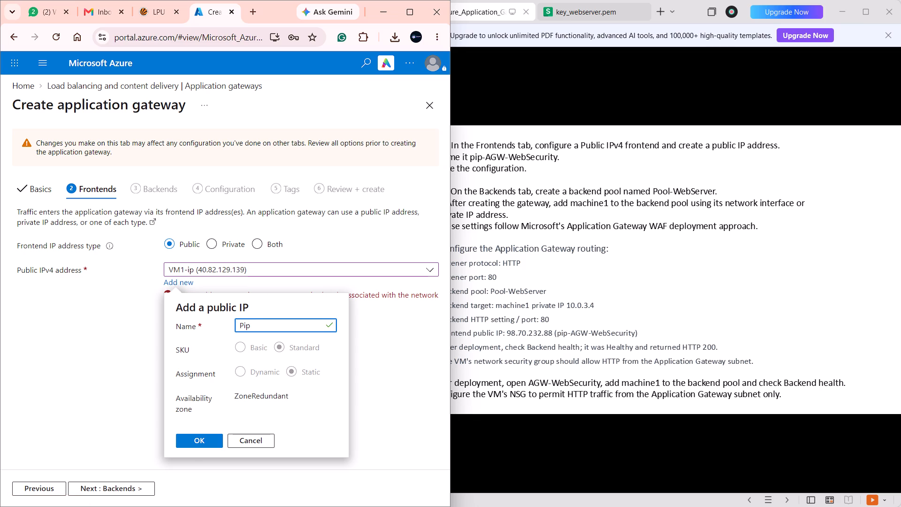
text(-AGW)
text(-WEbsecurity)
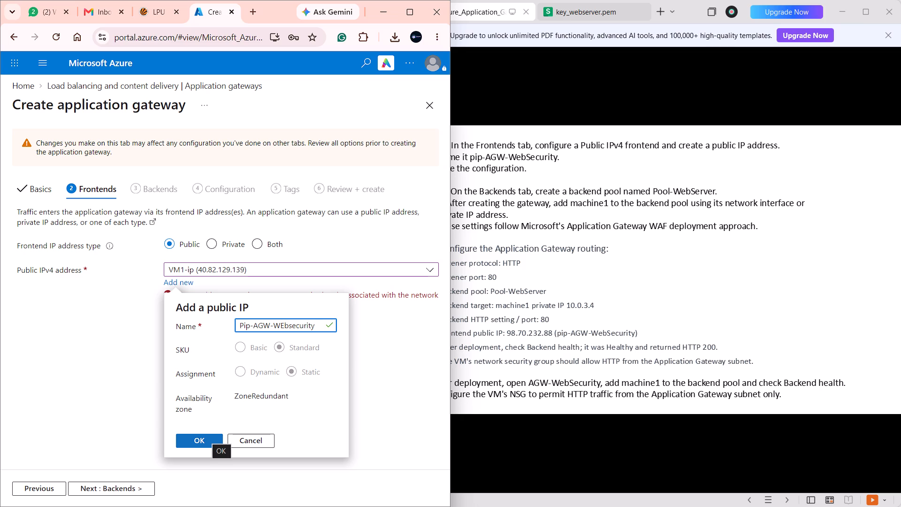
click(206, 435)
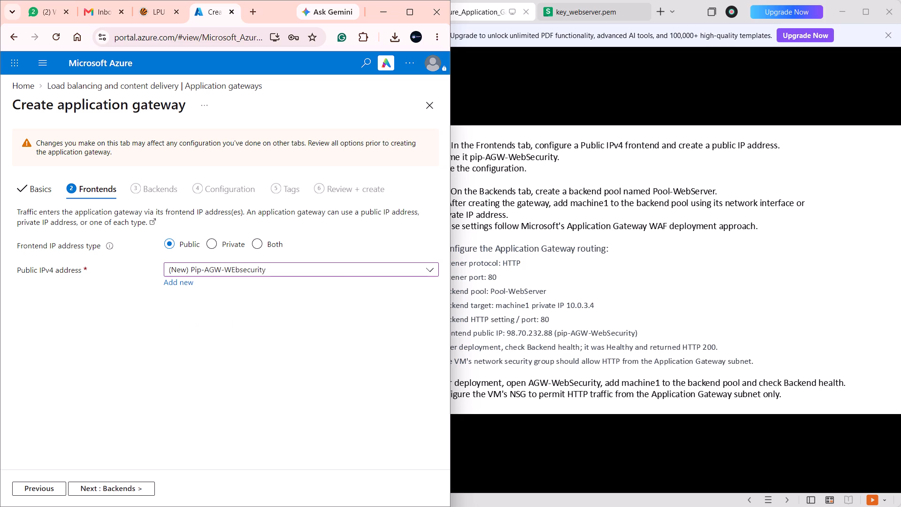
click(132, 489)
Review slides 15 to 17 of the presentation for the backend pool, routing and conclusion instructions.
click(540, 300)
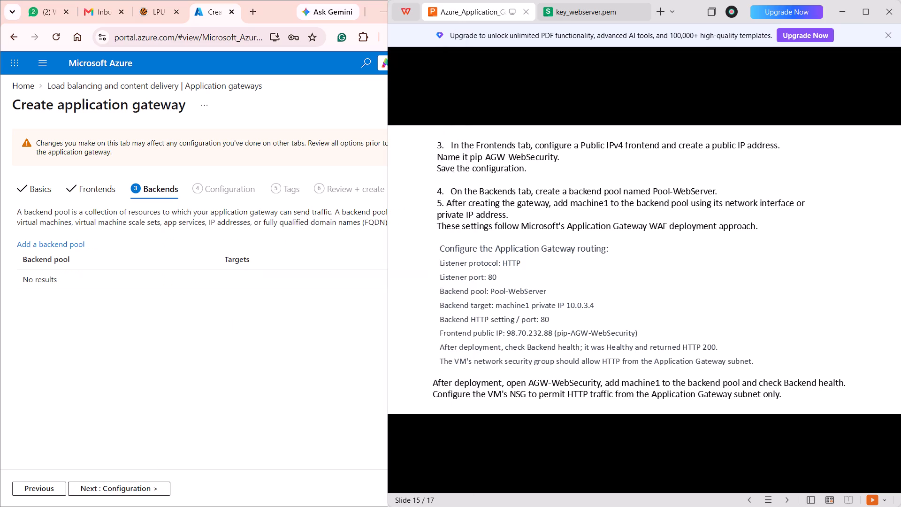
key(Left)
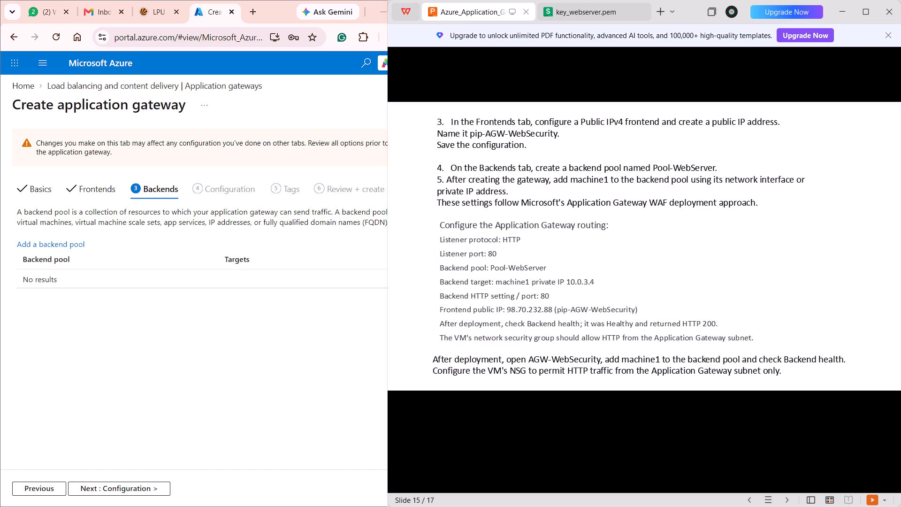
key(Right)
key(Right)
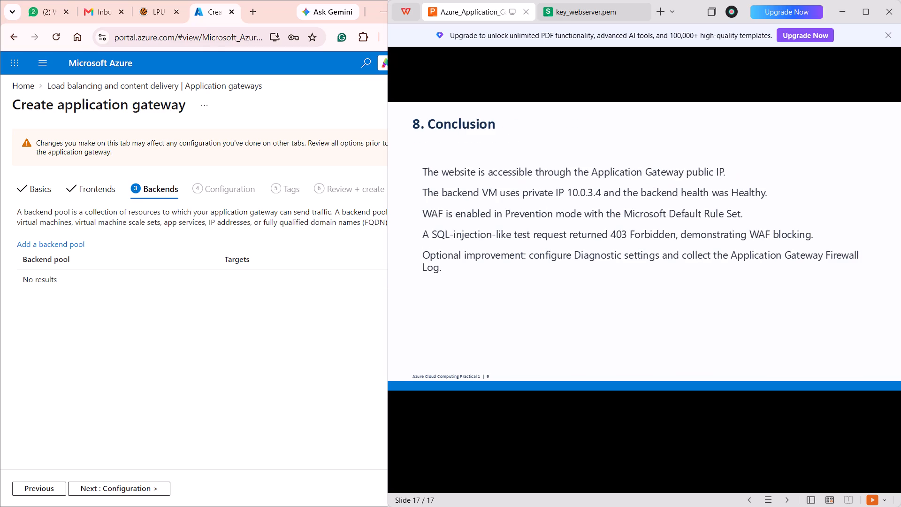
key(Right)
key(Left)
key(Left)
key(Left)
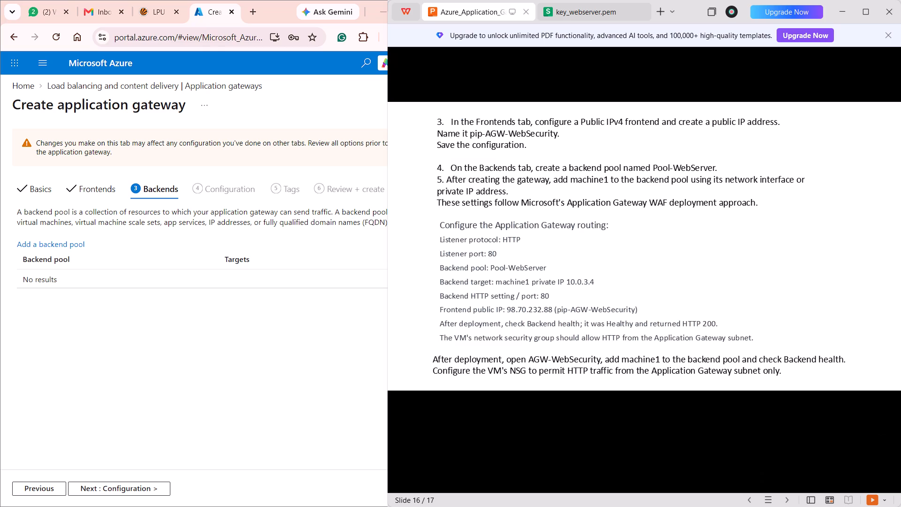
scroll(125, 325, down, 2)
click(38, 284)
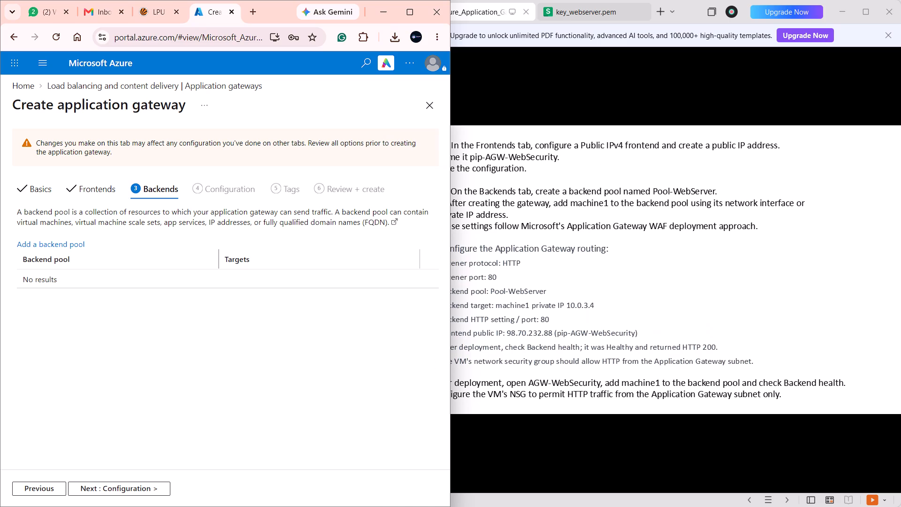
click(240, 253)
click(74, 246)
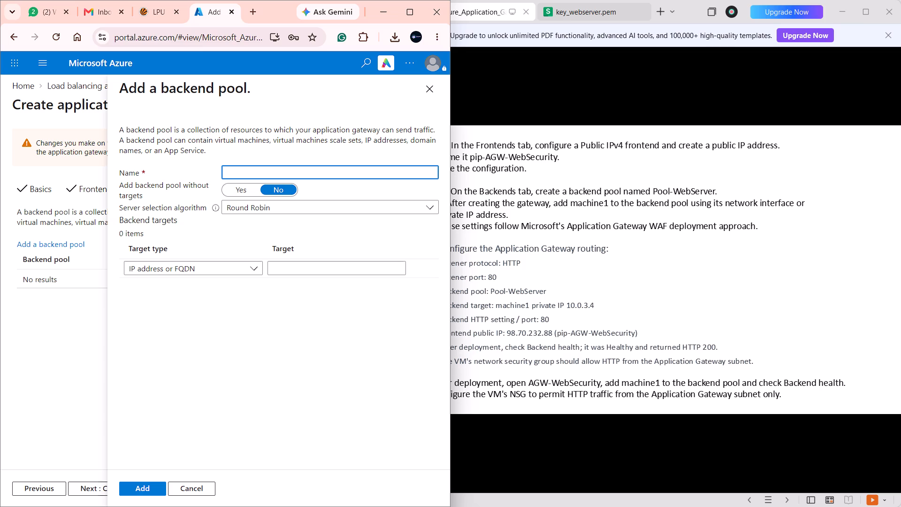
Leave the slideshow, look through the presentation up to slide 16 on testing the website and WAF, and minimize it.
scroll(511, 359, down, 3)
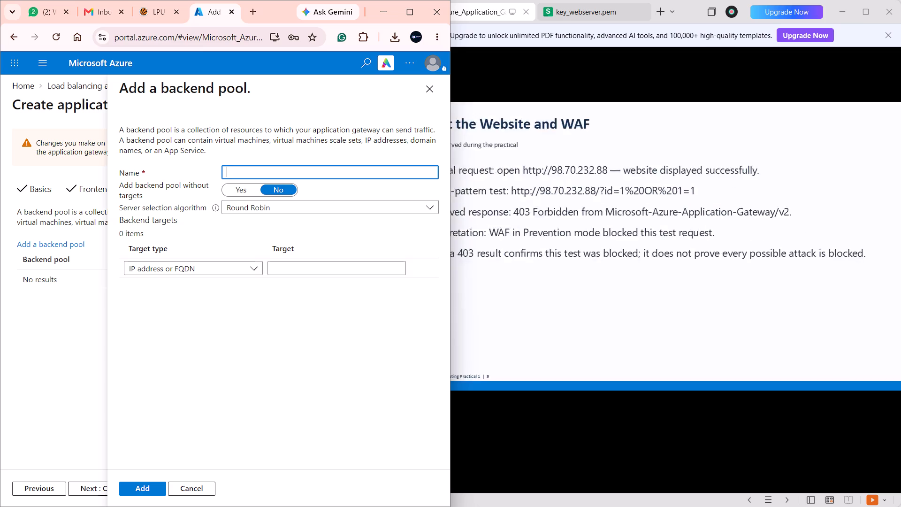
scroll(511, 359, down, 5)
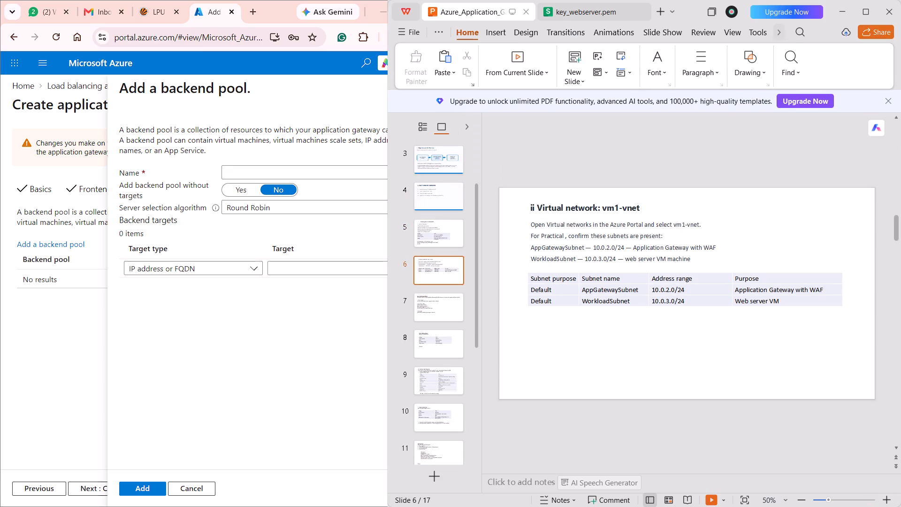
key(Down)
key(Down)
key(Down)
key(Down)
key(Down)
key(Down)
key(Down)
key(Down)
key(Down)
key(Down)
key(Down)
key(Down)
key(Down)
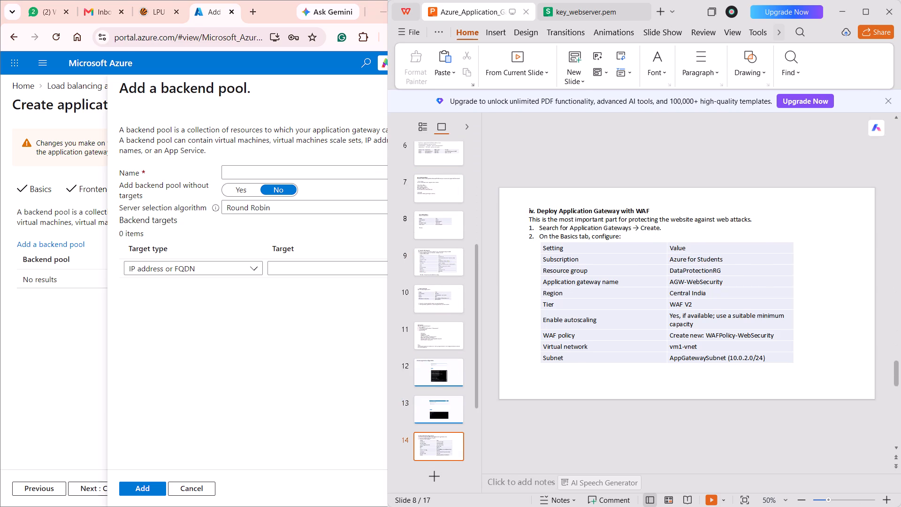
key(Up)
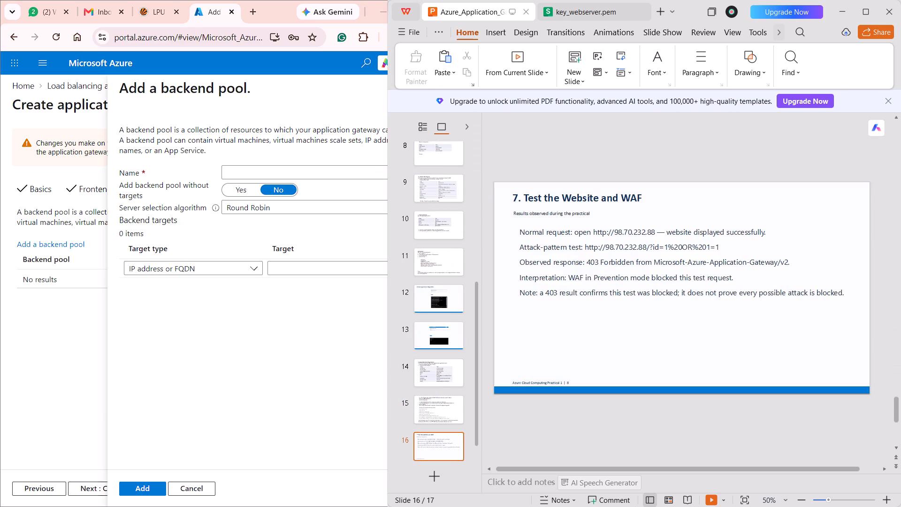
key(Down)
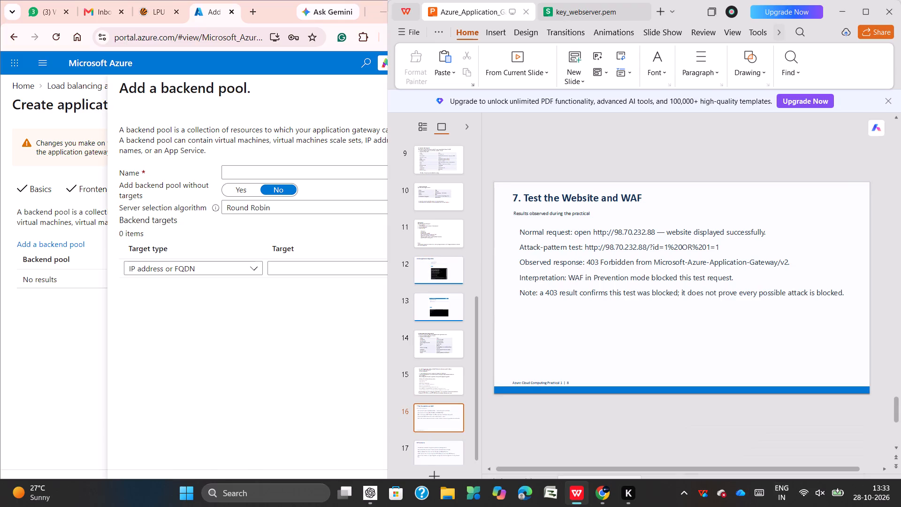
click(842, 8)
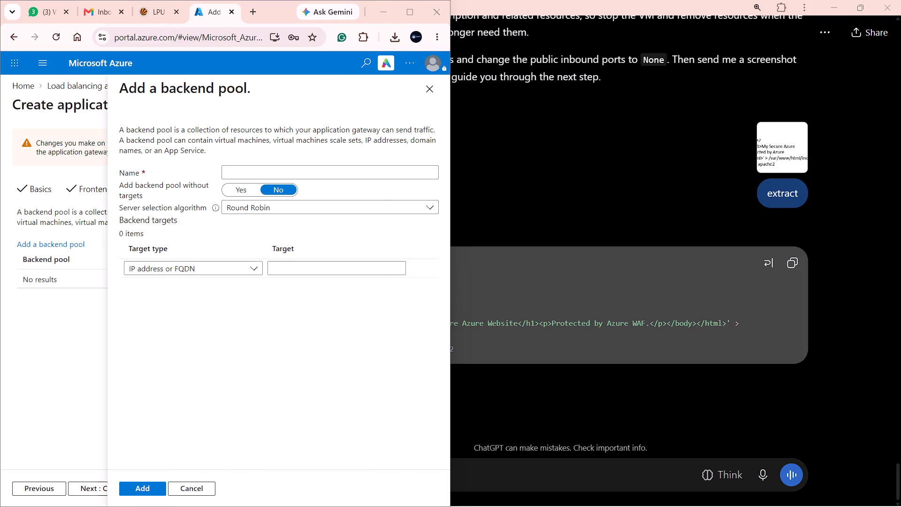
Maximize the browser and open the resource groups overview, discarding the unsaved application gateway setup.
click(405, 4)
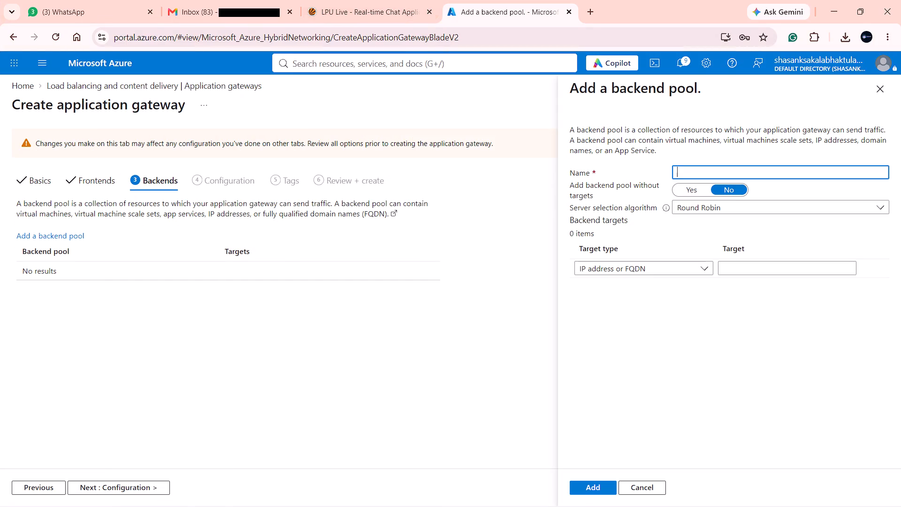
click(344, 65)
click(365, 239)
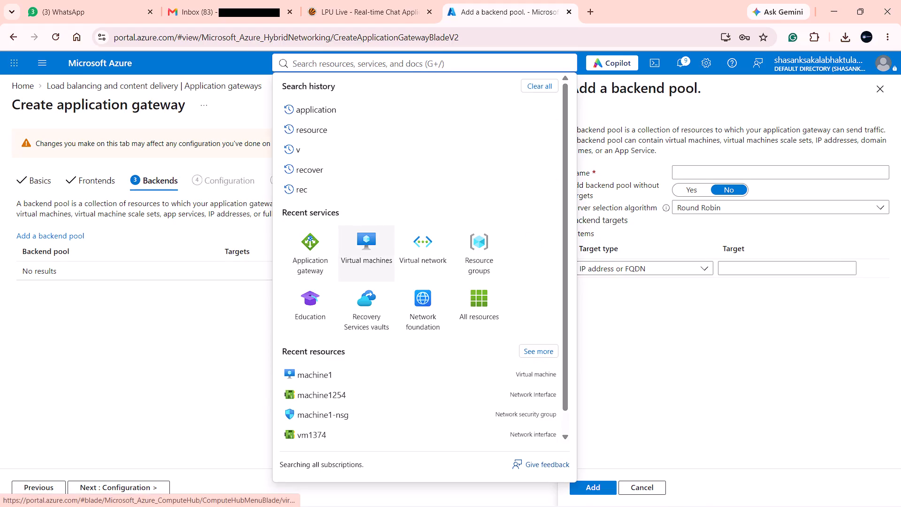
click(545, 120)
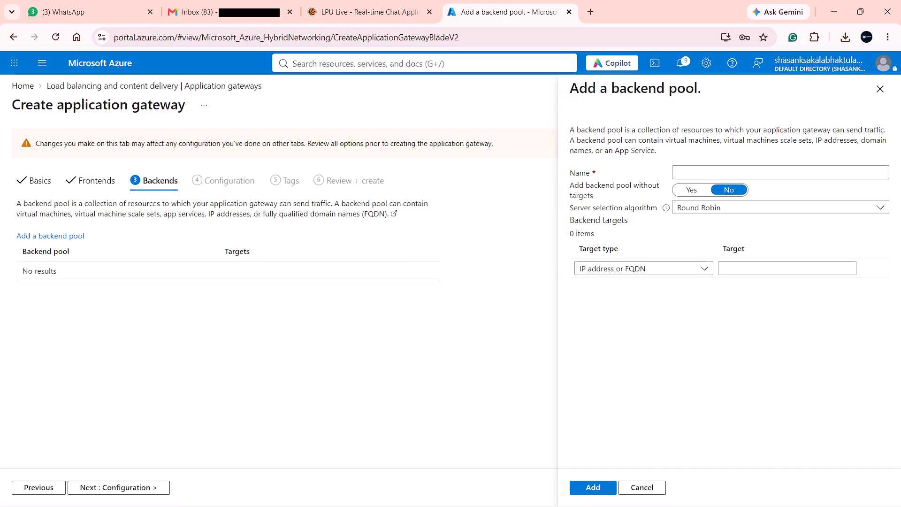
click(314, 66)
click(332, 121)
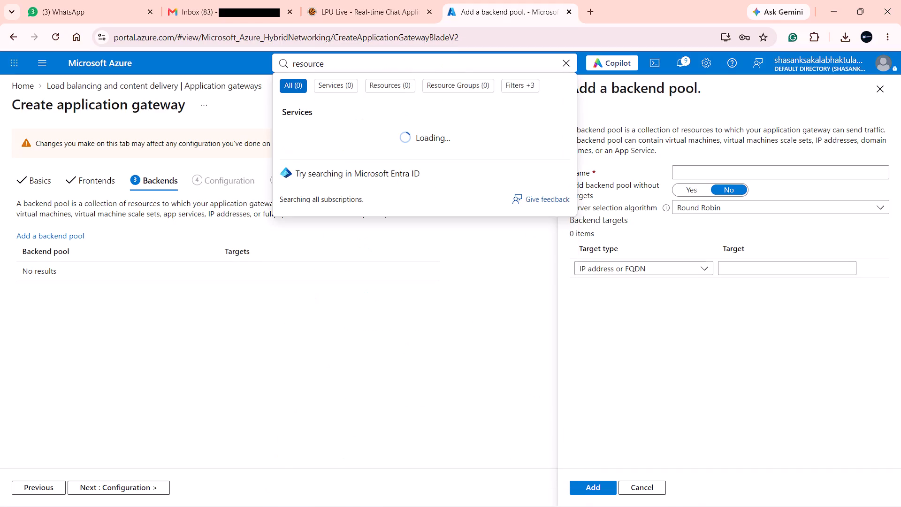
click(340, 135)
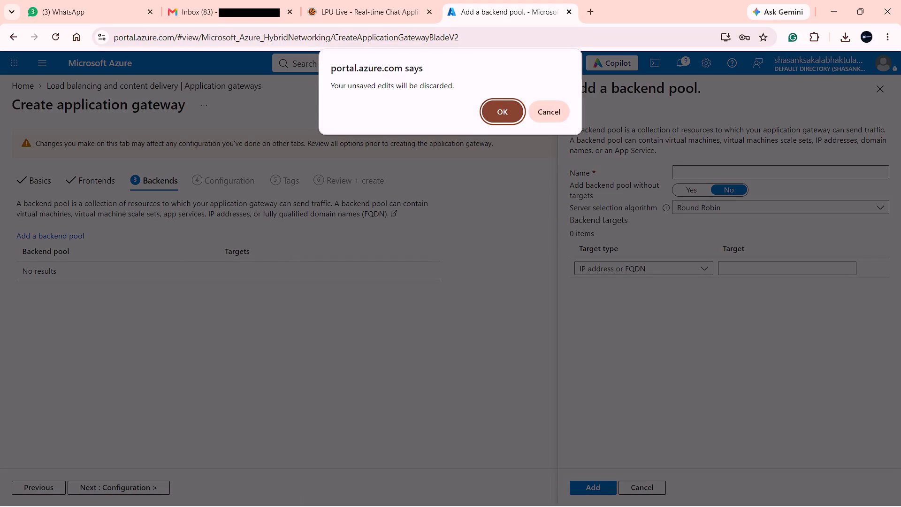
click(499, 107)
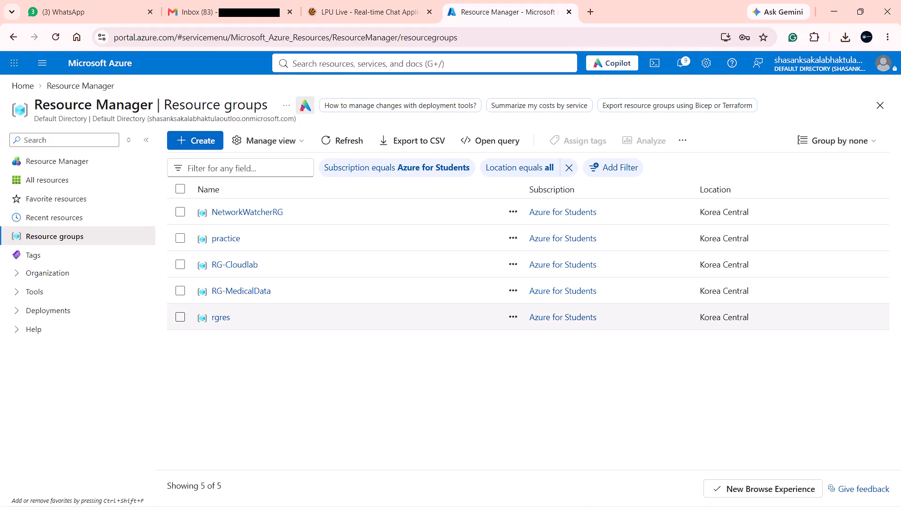
Force-delete the virtual machine machine1 together with its OS disk, acknowledging the deletion.
click(374, 65)
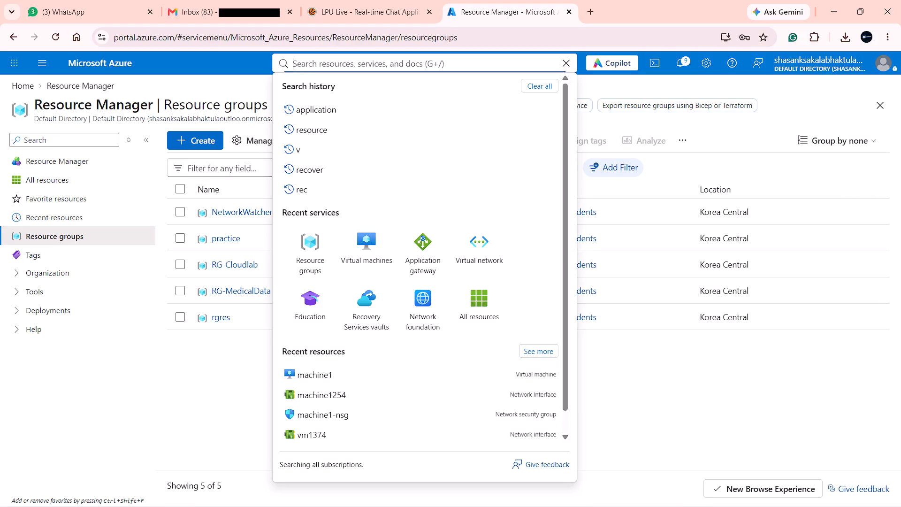
click(366, 234)
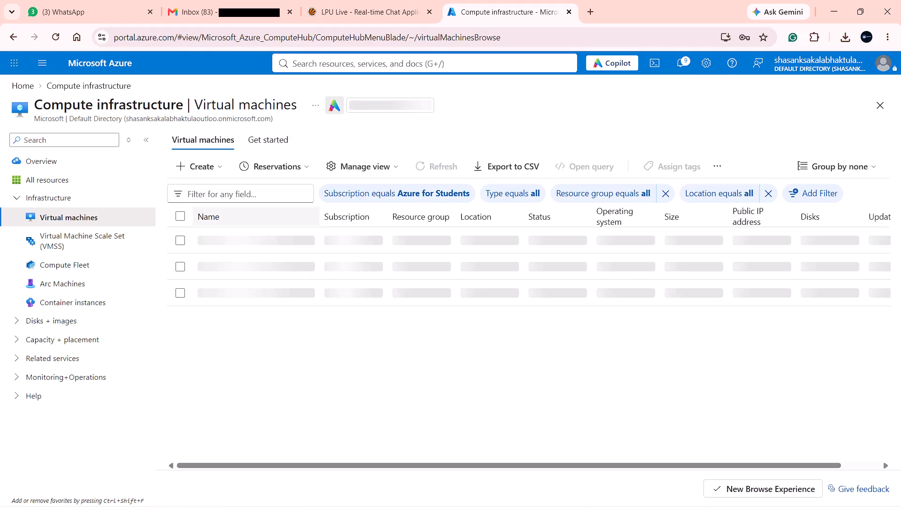
click(179, 244)
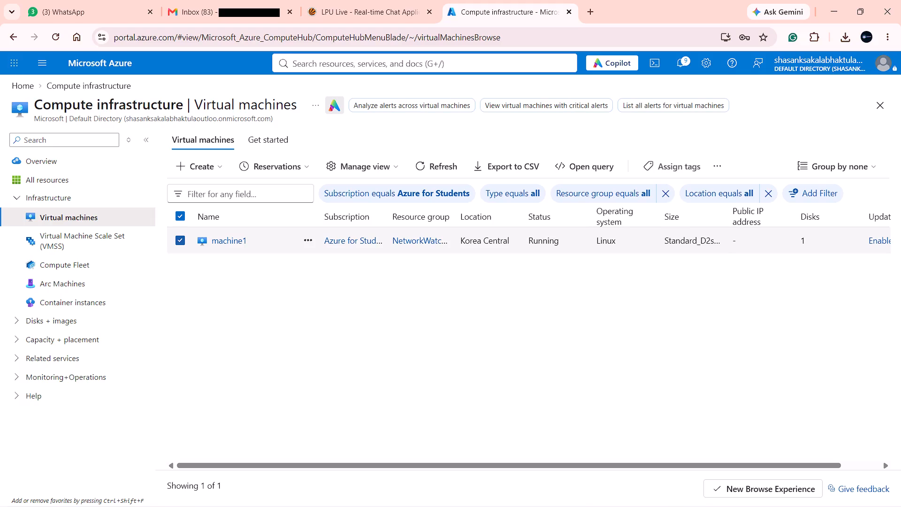
click(230, 239)
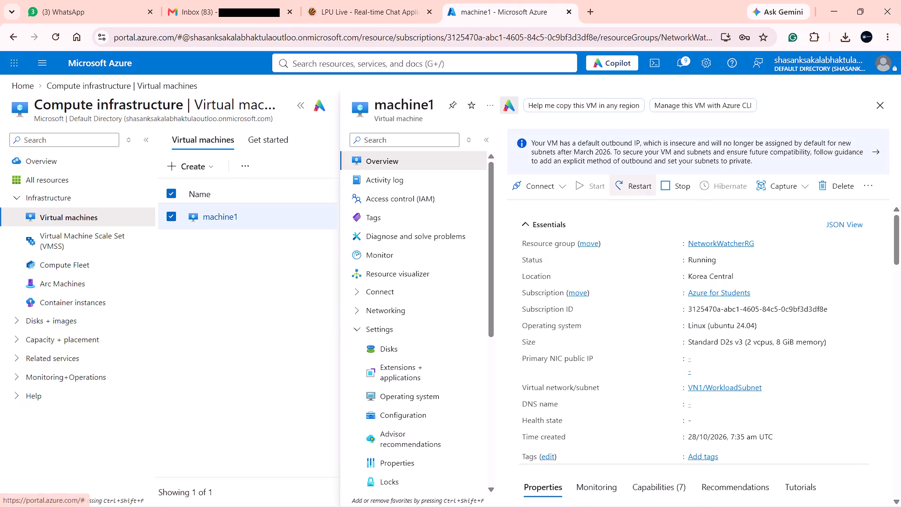
click(824, 181)
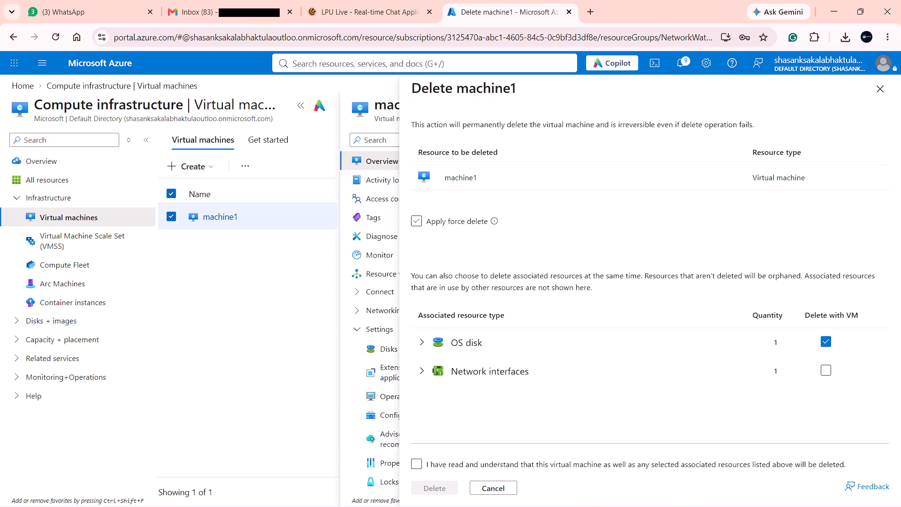
click(415, 457)
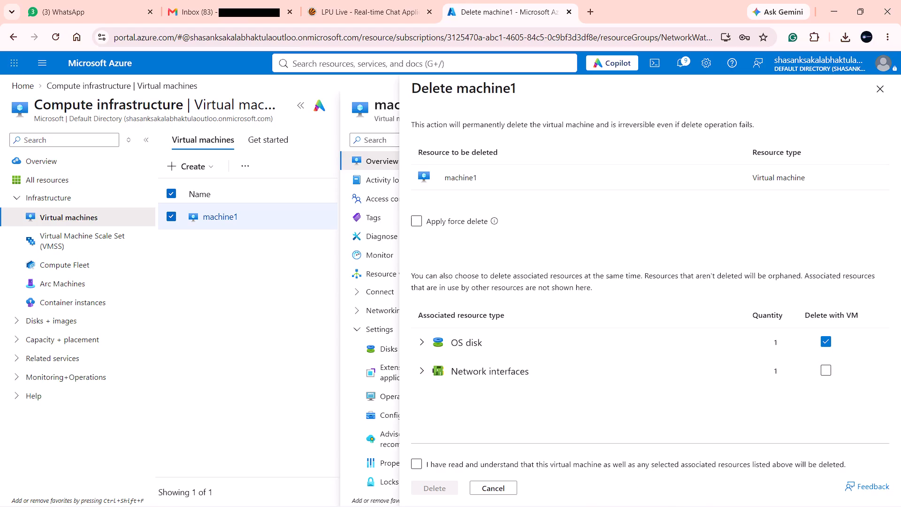
click(419, 460)
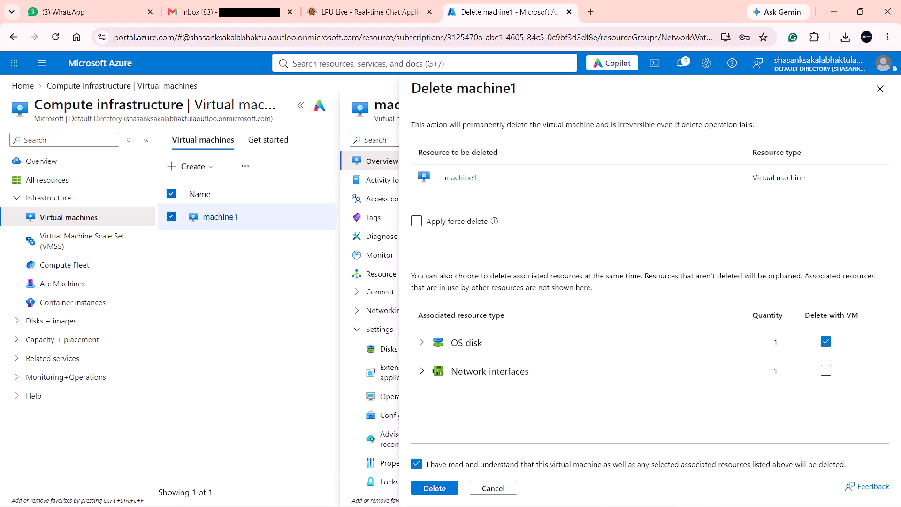
click(416, 219)
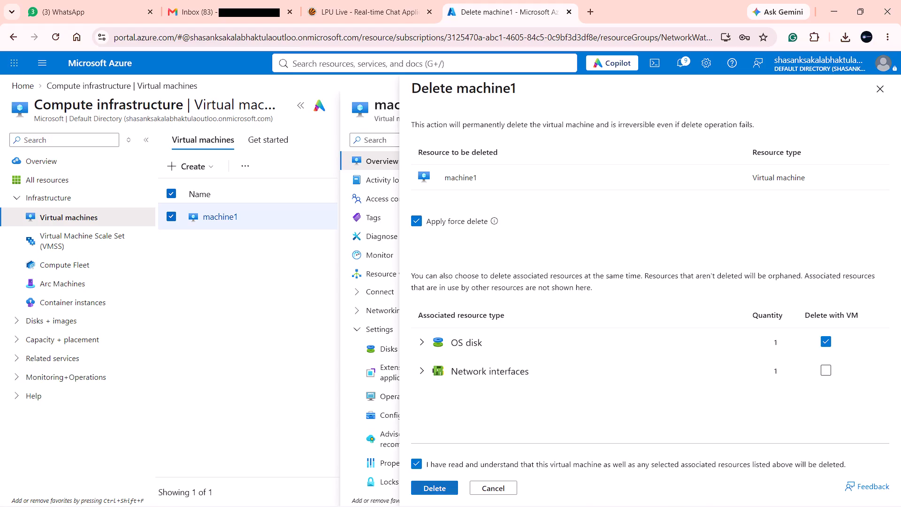
click(444, 491)
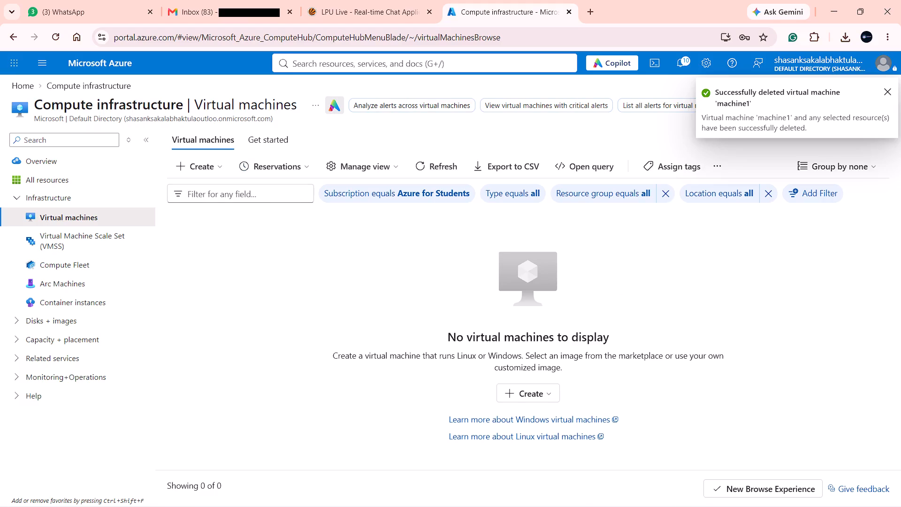
Open the NetworkWatcherRG resource group from the resource groups overview and look through its resources.
click(319, 63)
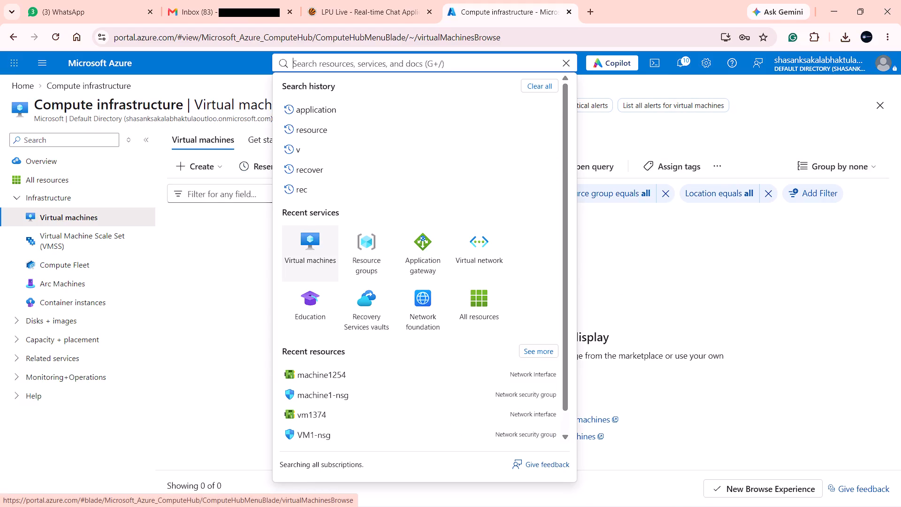
click(368, 256)
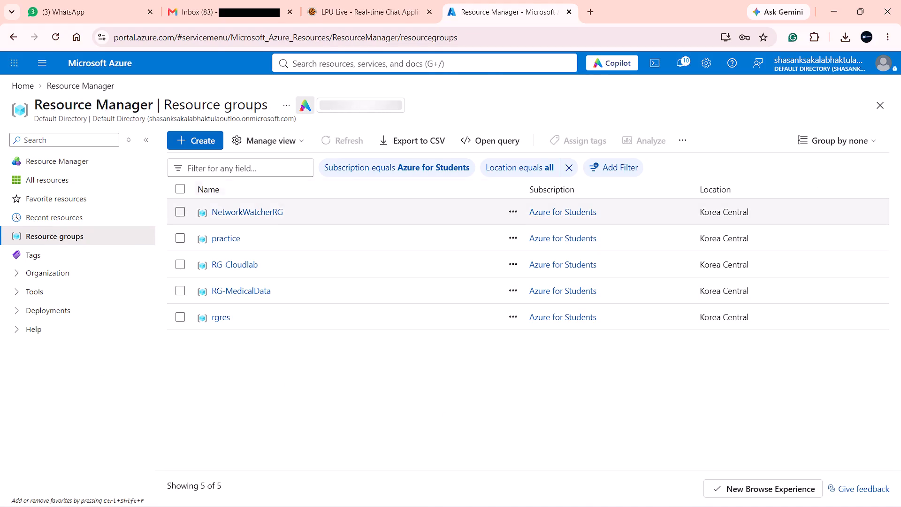
click(175, 214)
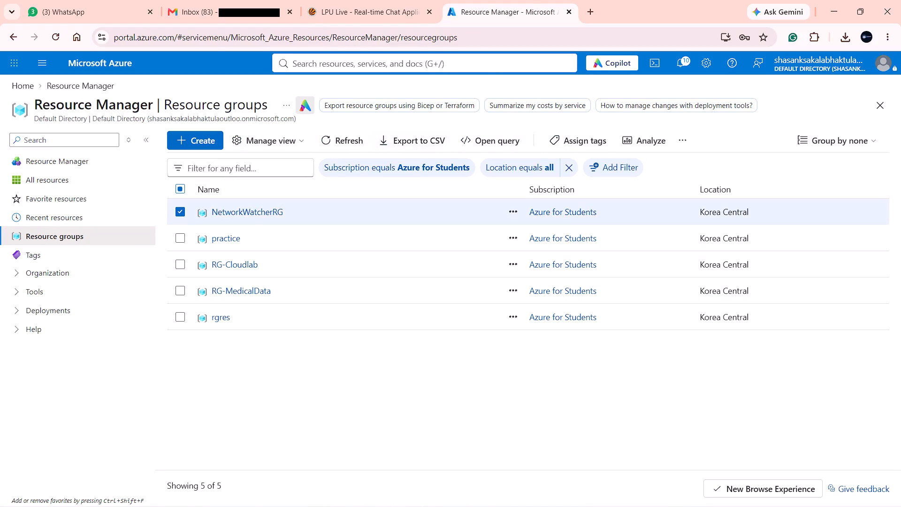
click(512, 211)
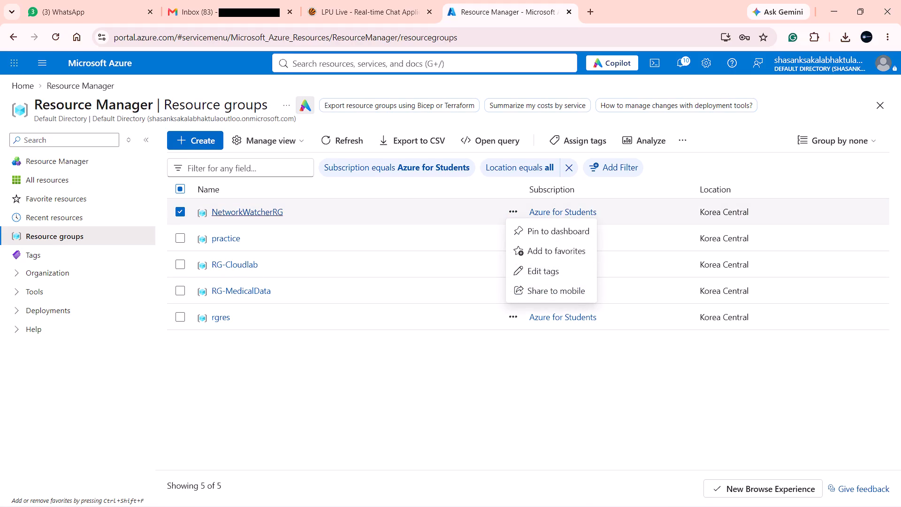
click(251, 208)
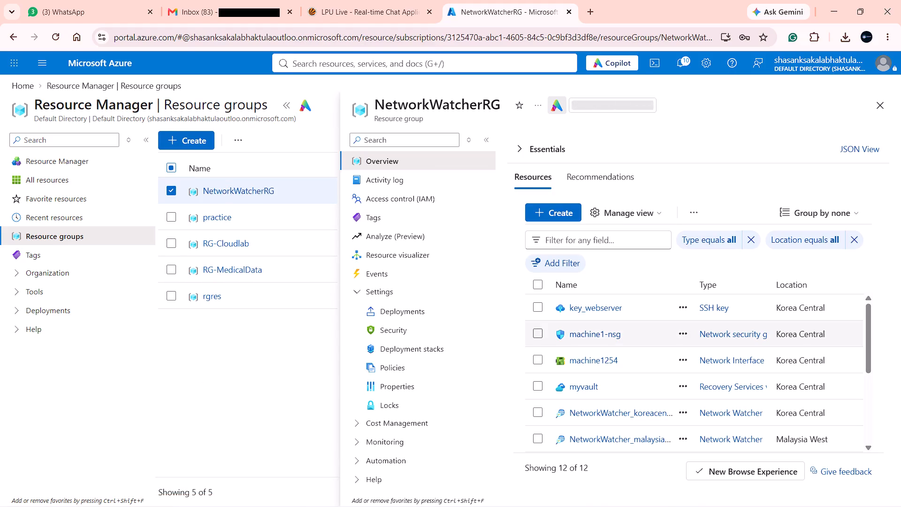
scroll(543, 308, down, 3)
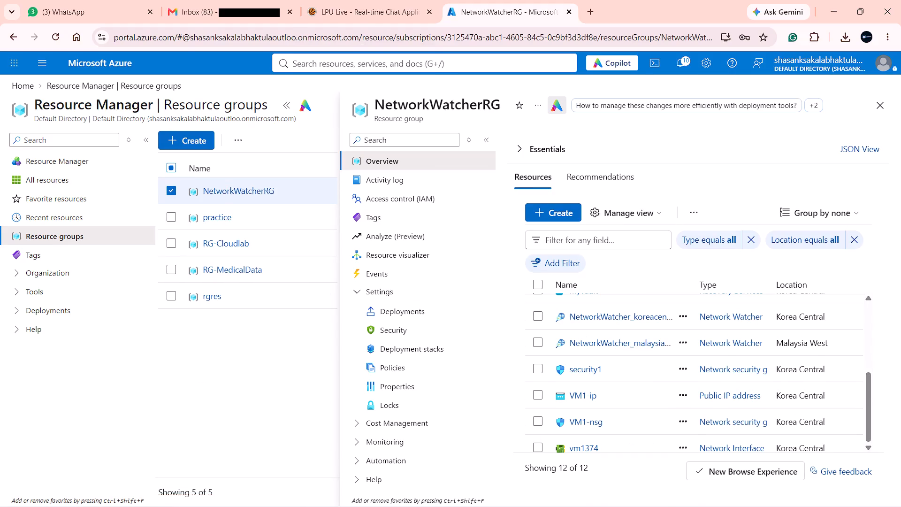
scroll(543, 308, up, 5)
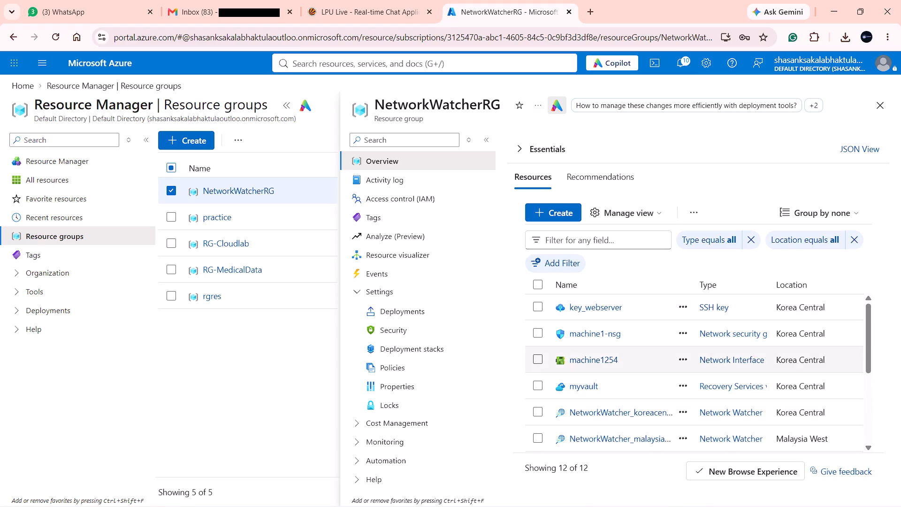
Select all resources in the NetworkWatcherRG resource group, starting with key_webserver, machine1-nsg, VM1-ip and VM1-nsg.
click(535, 300)
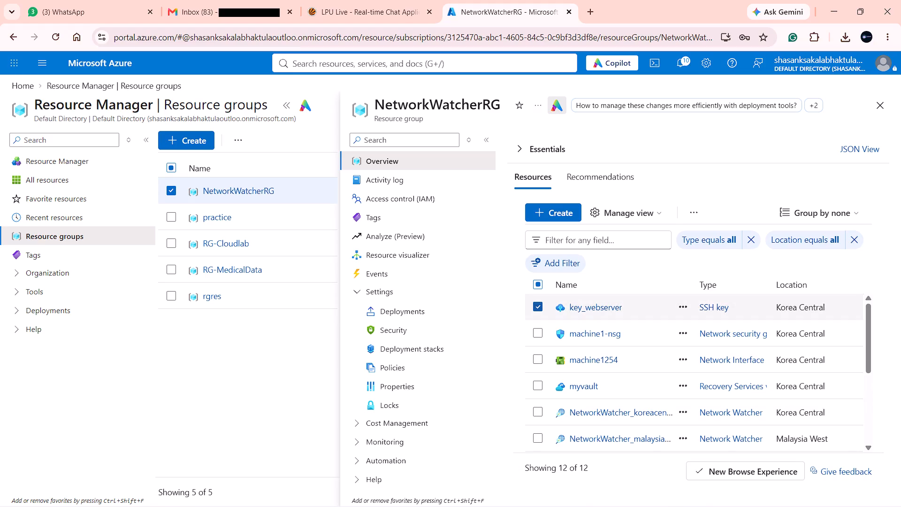
click(538, 335)
scroll(538, 335, down, 1)
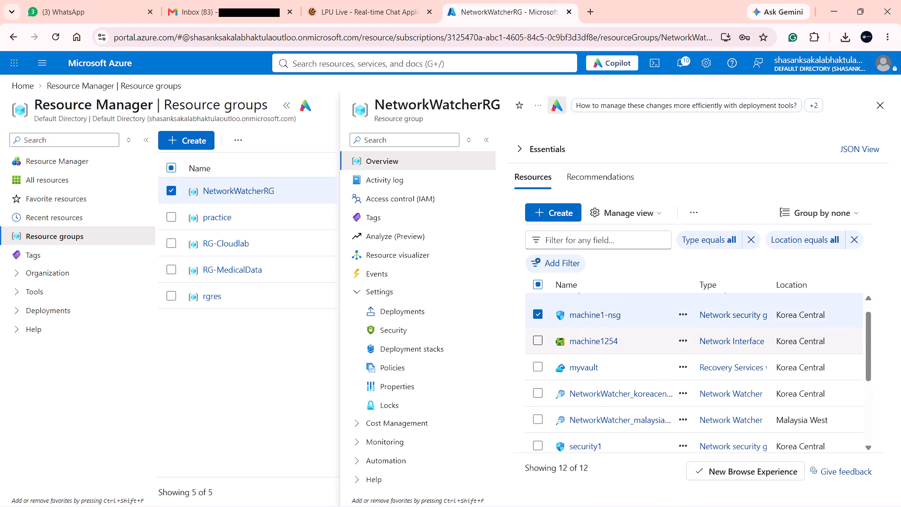
scroll(541, 367, down, 1)
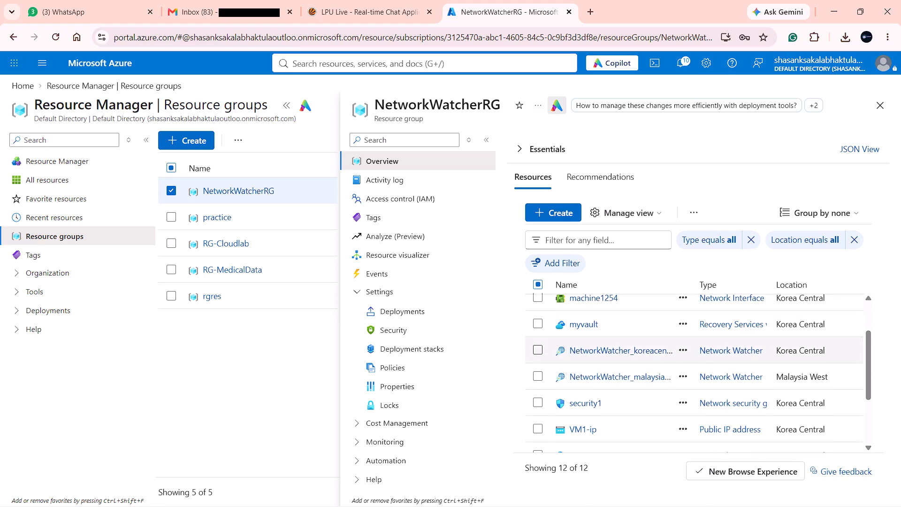
scroll(552, 389, down, 1)
click(547, 377)
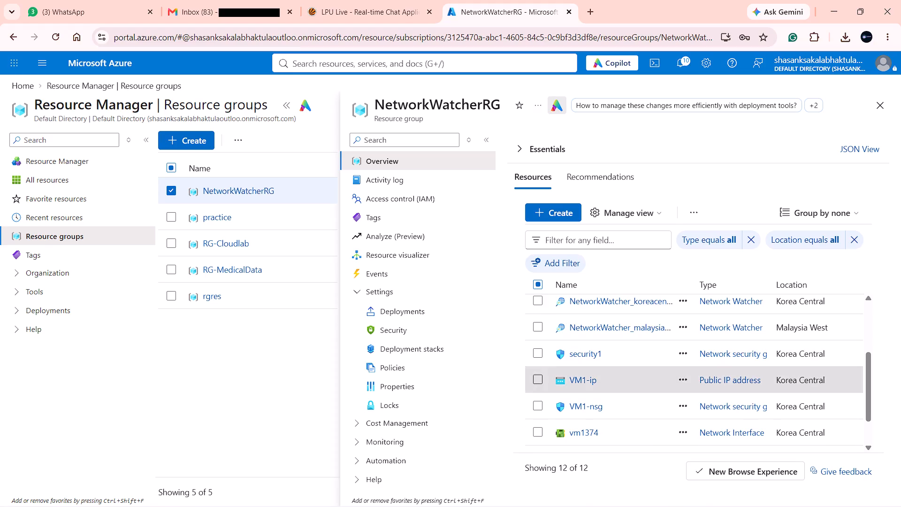
click(540, 398)
scroll(540, 398, down, 2)
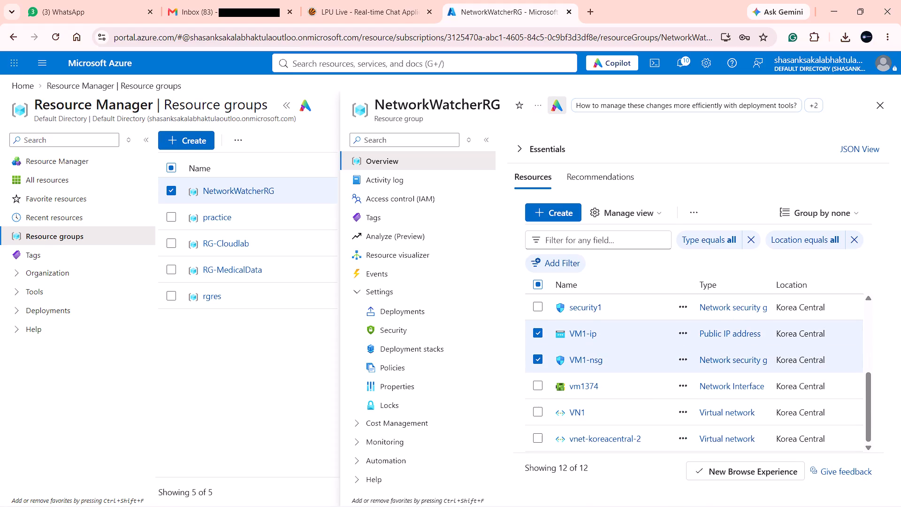
scroll(661, 306, down, 3)
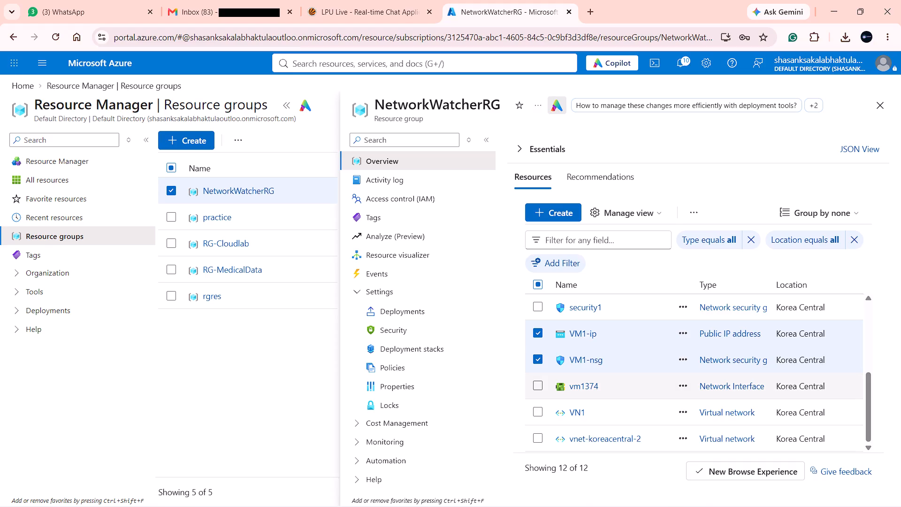
scroll(600, 348, down, 3)
scroll(690, 403, up, 7)
click(539, 283)
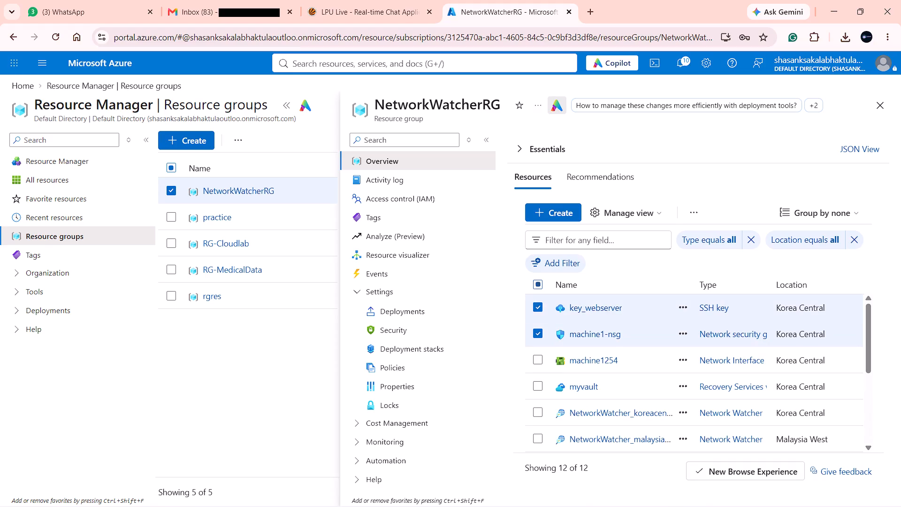
Delete the resource group NetworkWatcherRG with all its dependent resources, entering its name for confirmation.
click(693, 213)
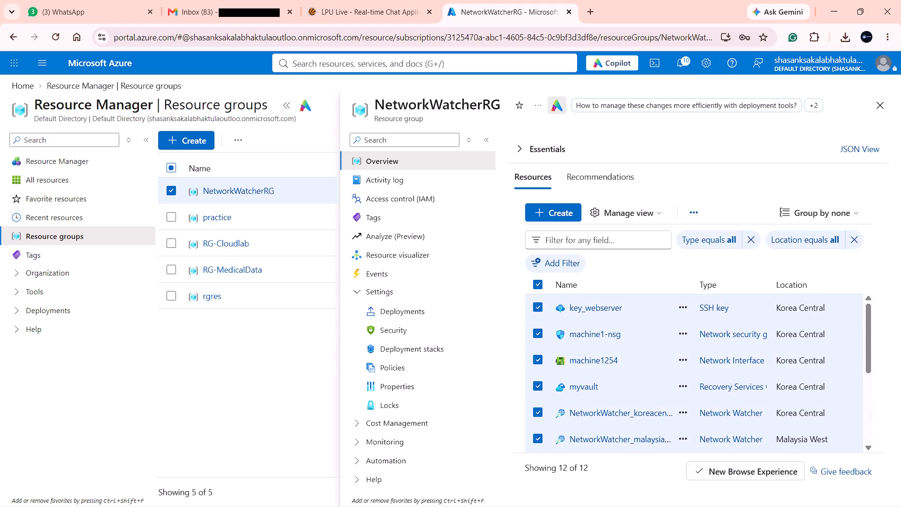
click(695, 228)
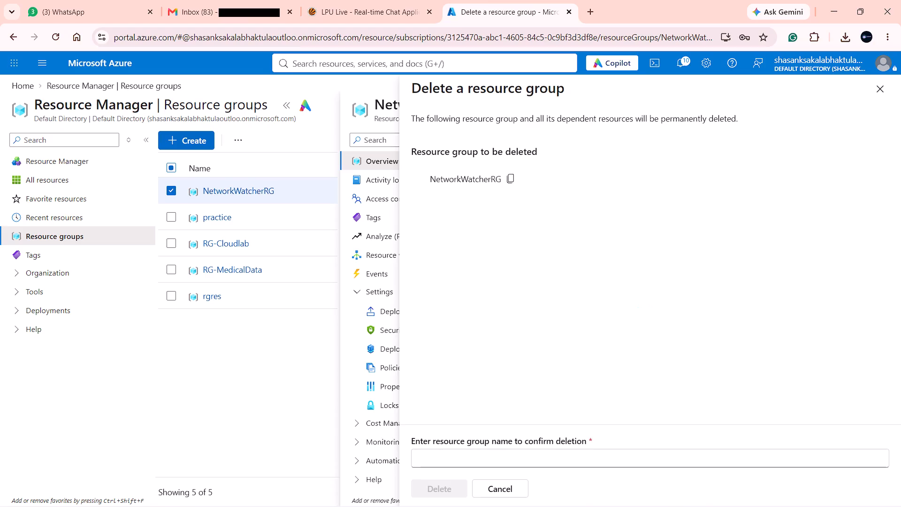
click(512, 178)
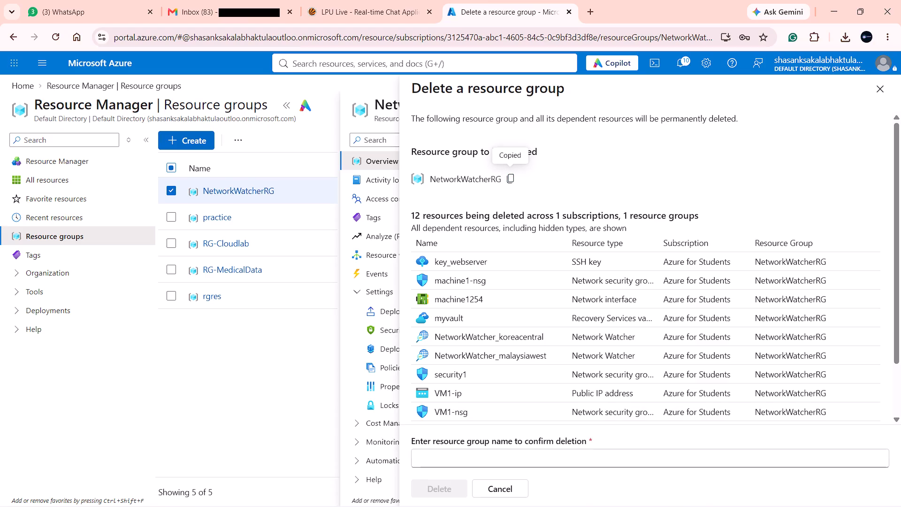
click(435, 453)
key(ctrl+v)
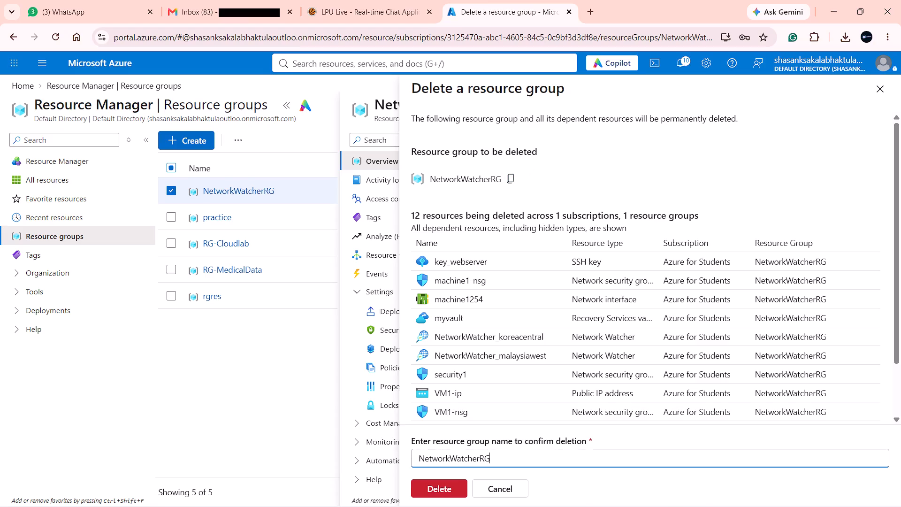
click(445, 490)
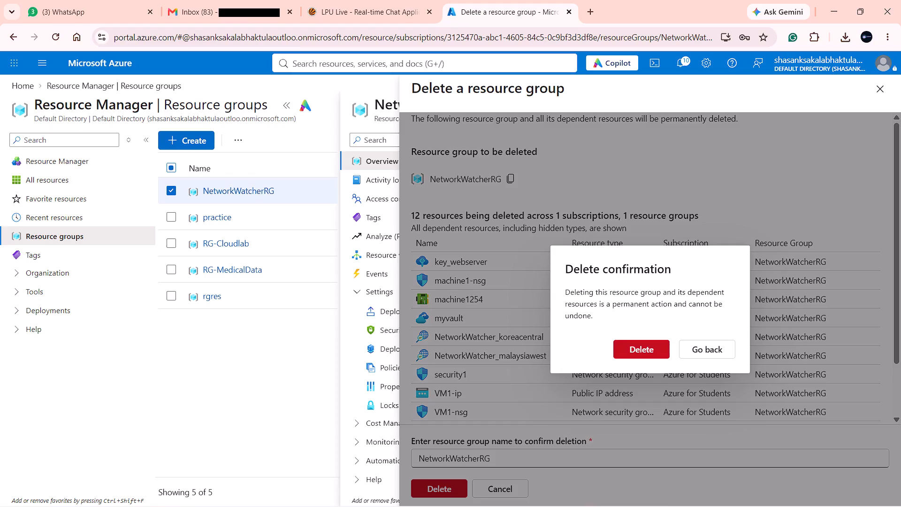
click(632, 344)
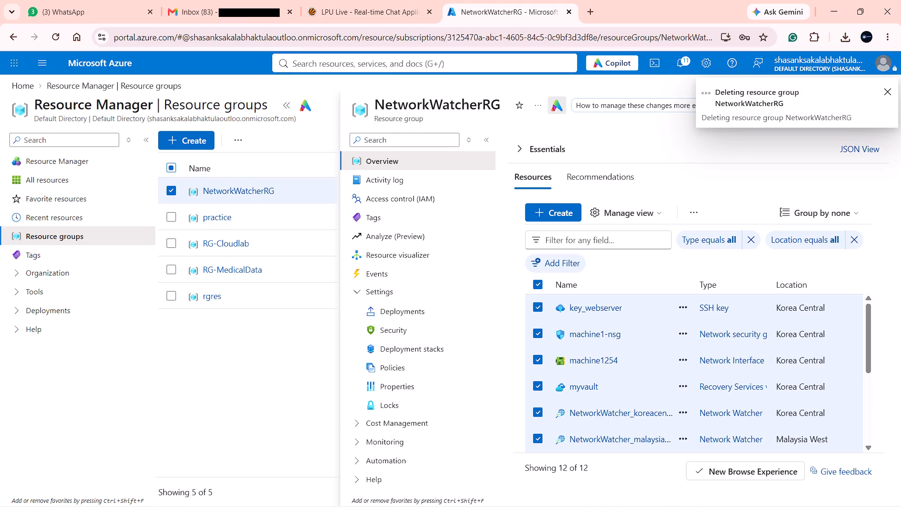